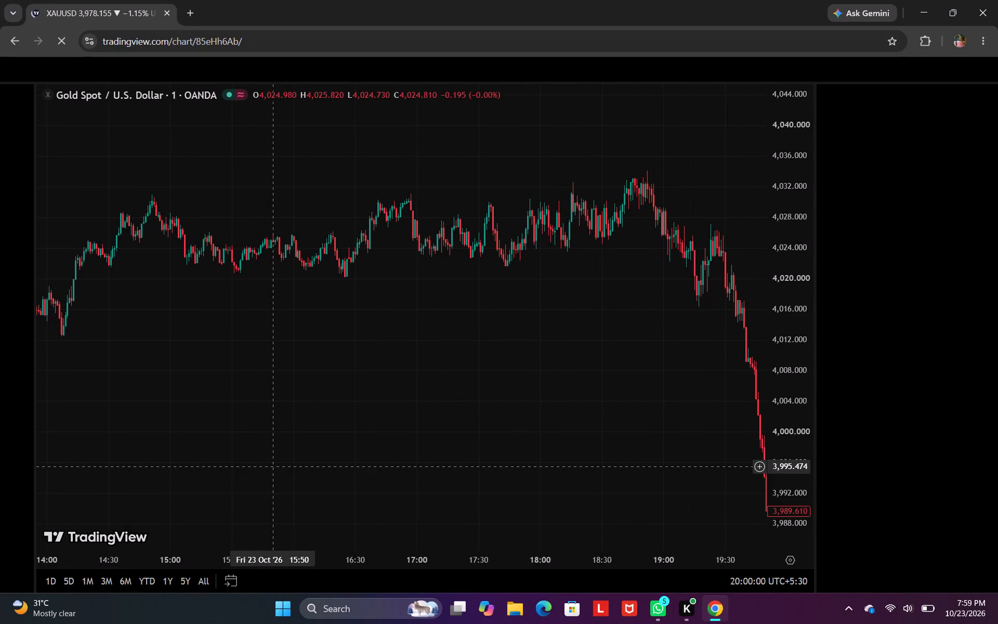
Switch the XAUUSD chart to the 5-minute timeframe with the recent sell-off and marked zones in view.
left_click_drag(386, 452, 57, 405)
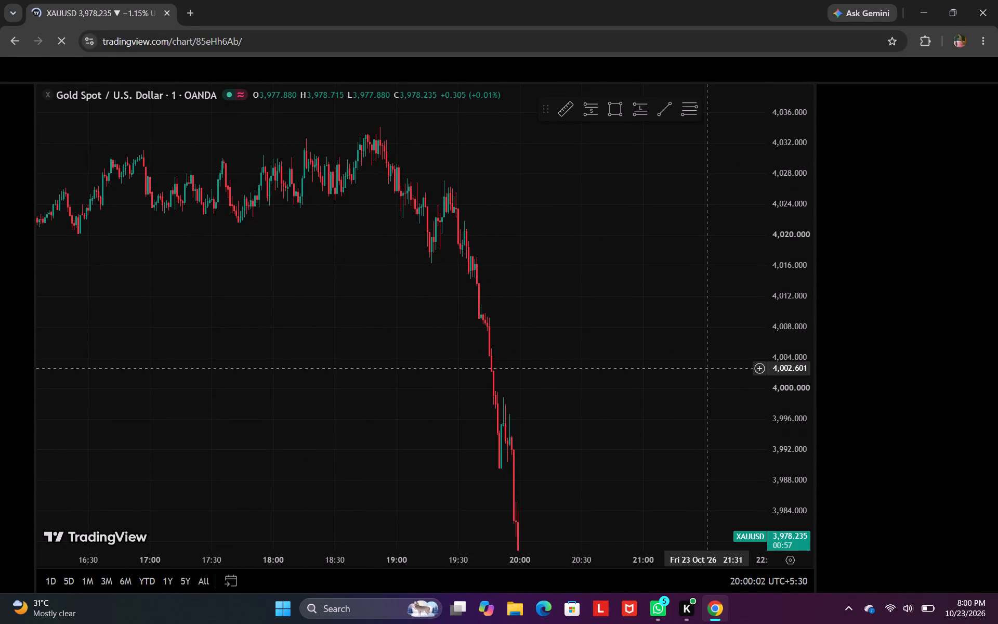
left_click_drag(785, 337, 729, 491)
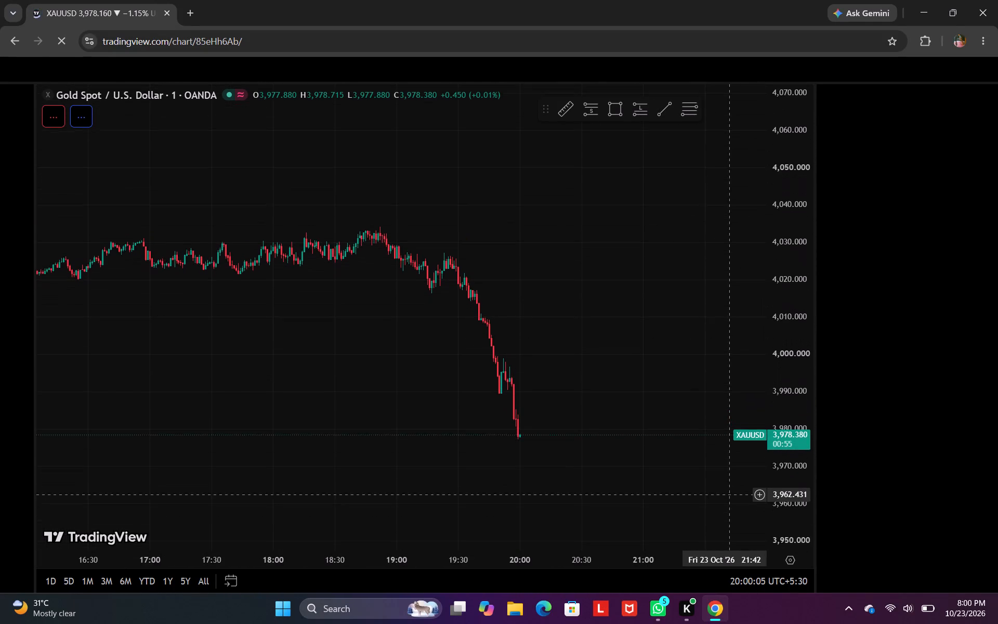
left_click_drag(729, 491, 730, 463)
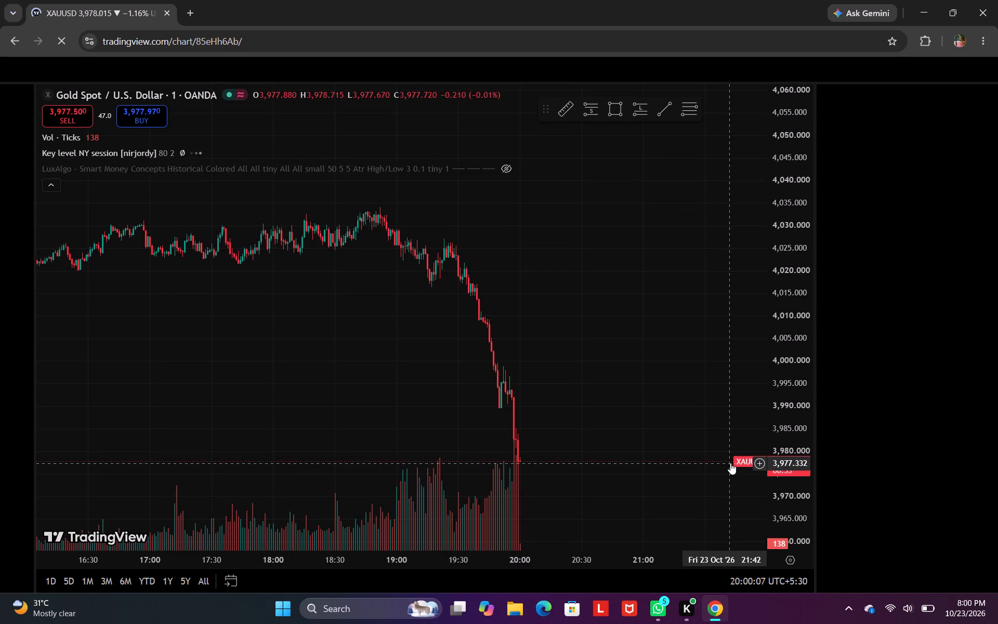
left_click_drag(730, 463, 652, 397)
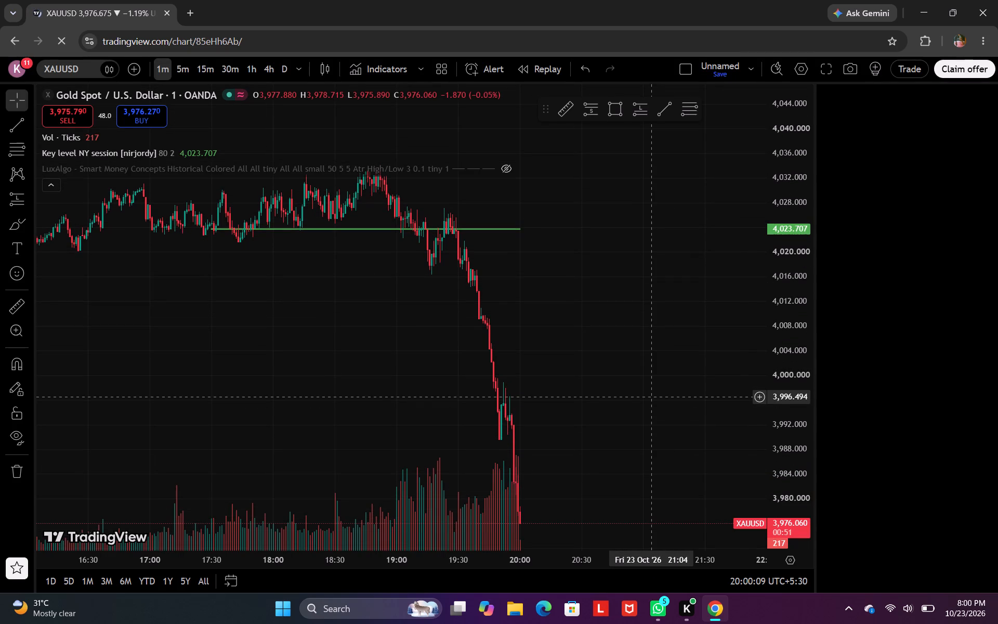
left_click_drag(795, 349, 739, 501)
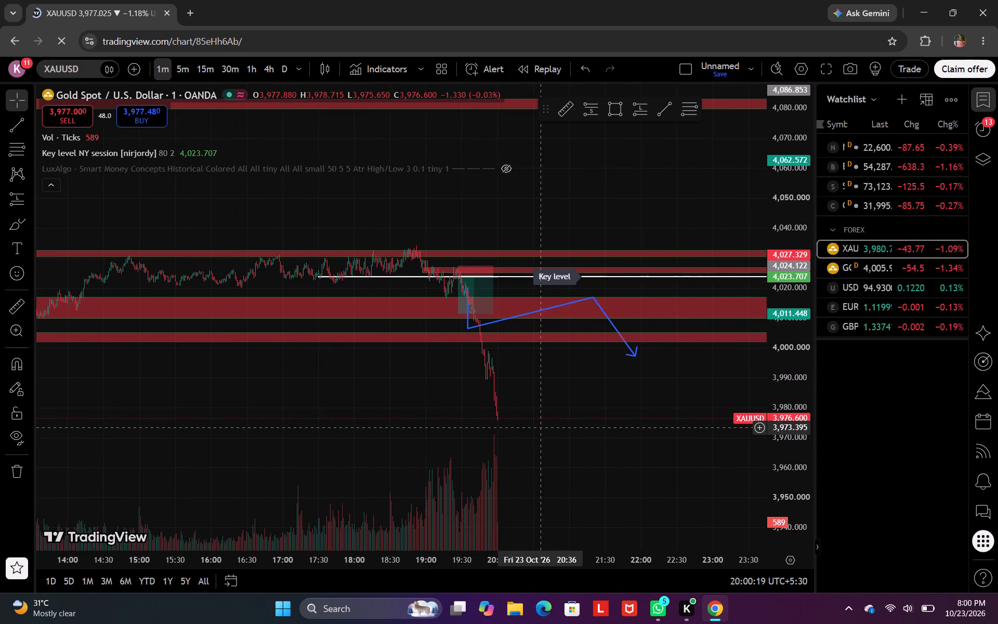
scroll(541, 427, "left", 1)
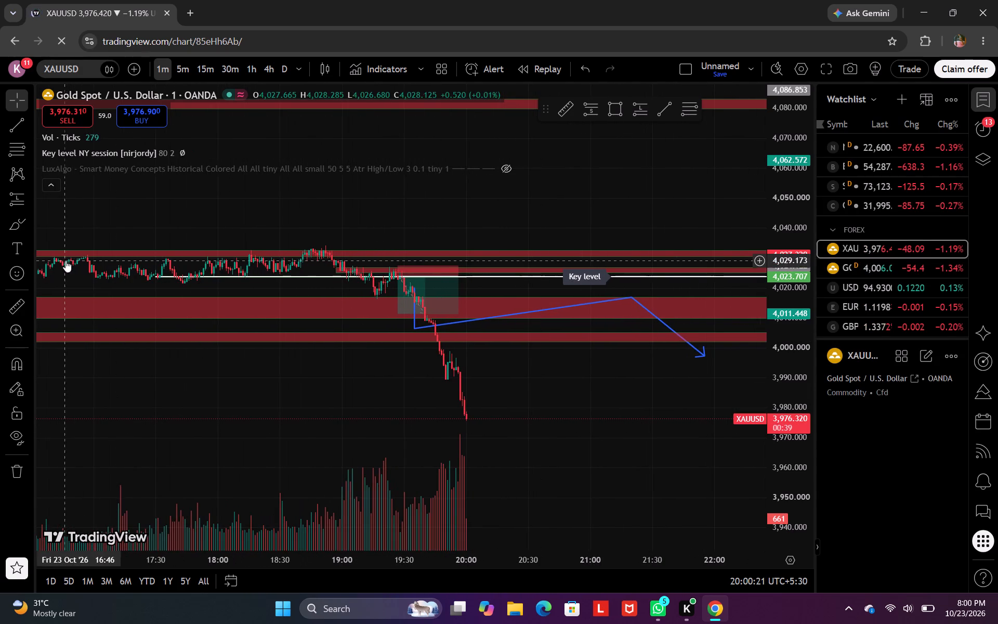
left_click(180, 75)
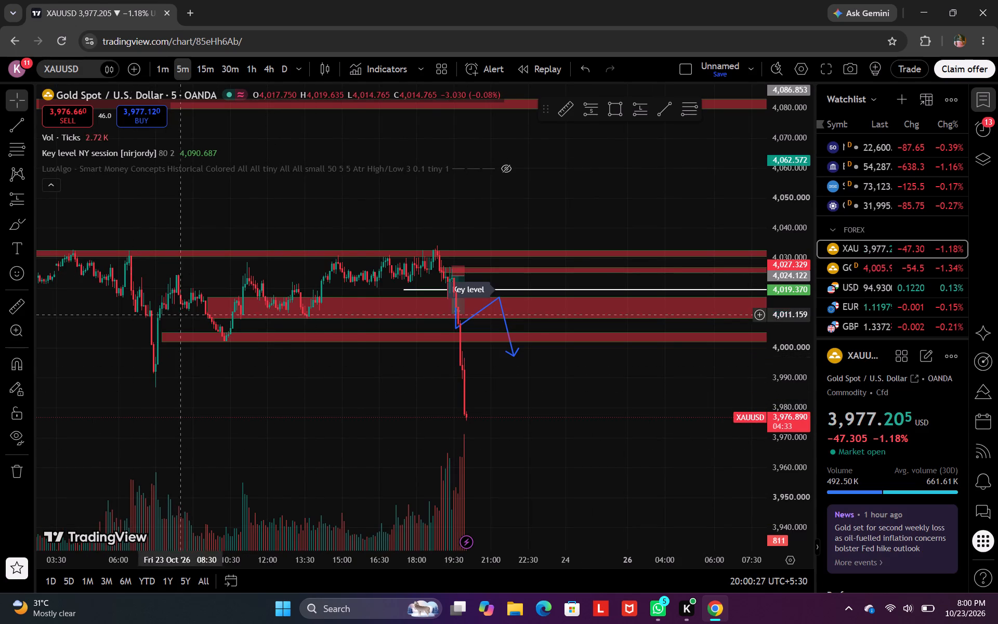
Draw a rectangle zone from the 23 Oct 07:30 swing low, spanning about 3,986.6 to 3,991.4 and extending forward in time.
left_click(619, 111)
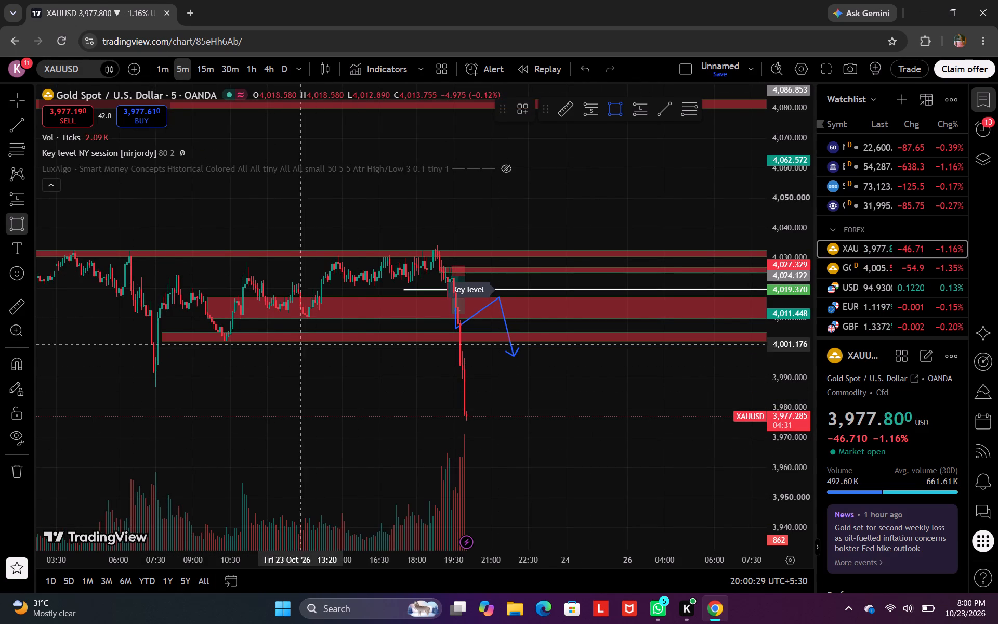
left_click_drag(156, 388, 156, 373)
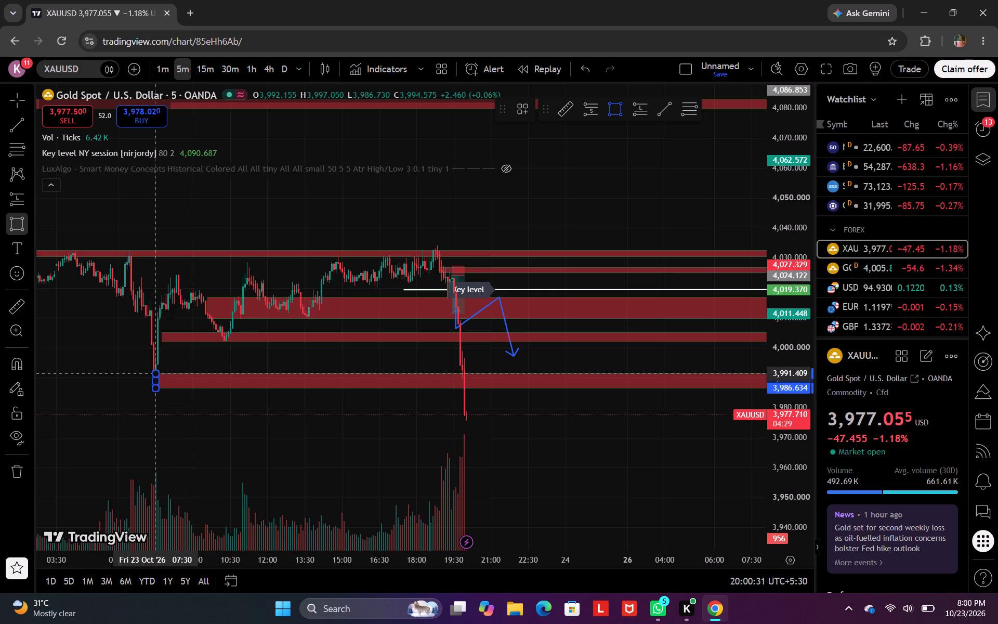
left_click_drag(156, 373, 157, 373)
left_click(157, 373)
double_click(93, 364)
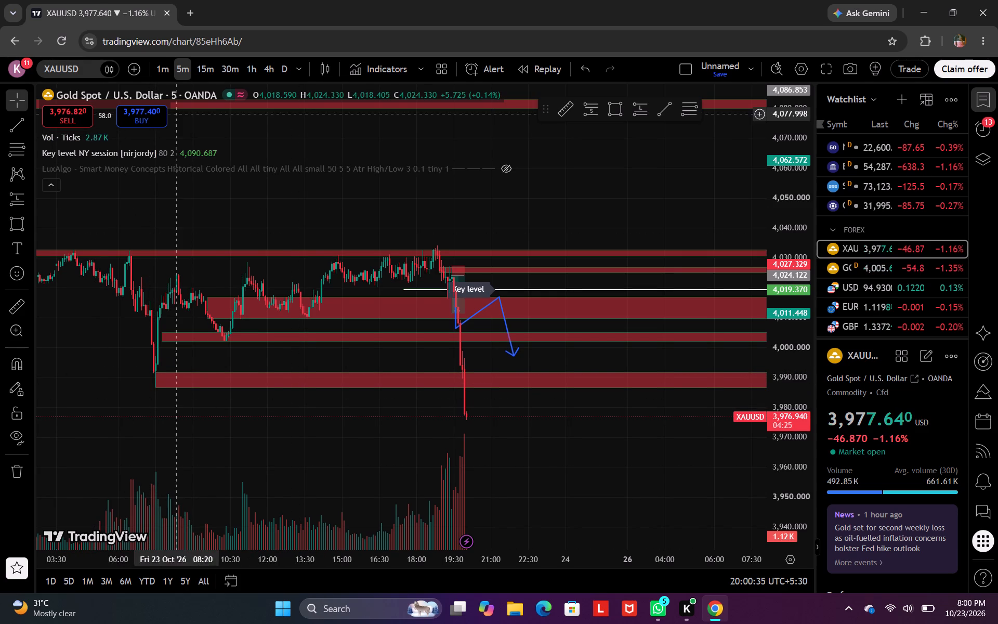
Switch to the daily timeframe and examine the summer lows and price structure around the marked zones.
left_click(287, 64)
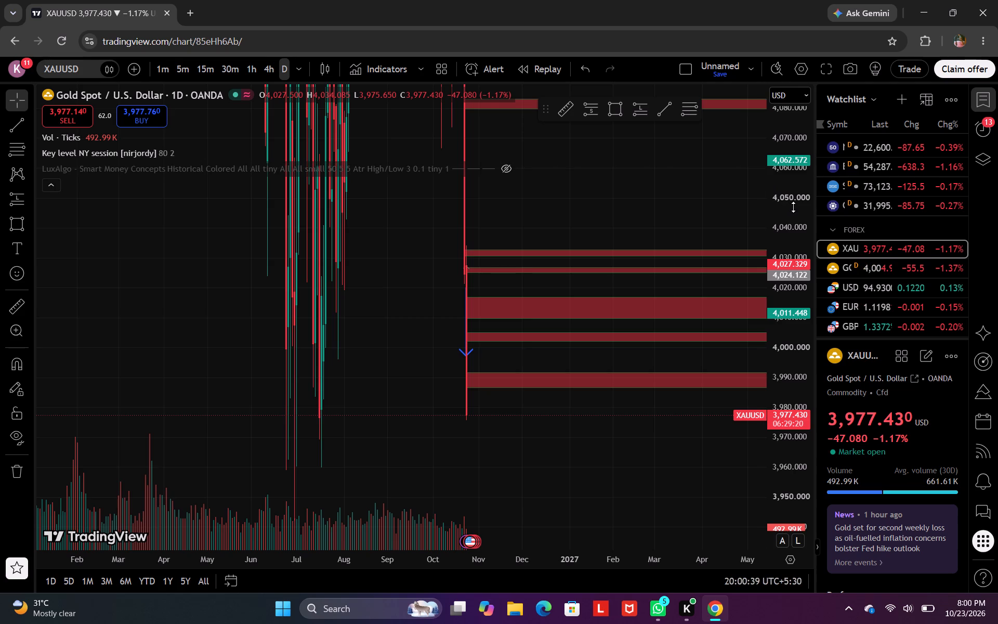
left_click_drag(793, 207, 766, 527)
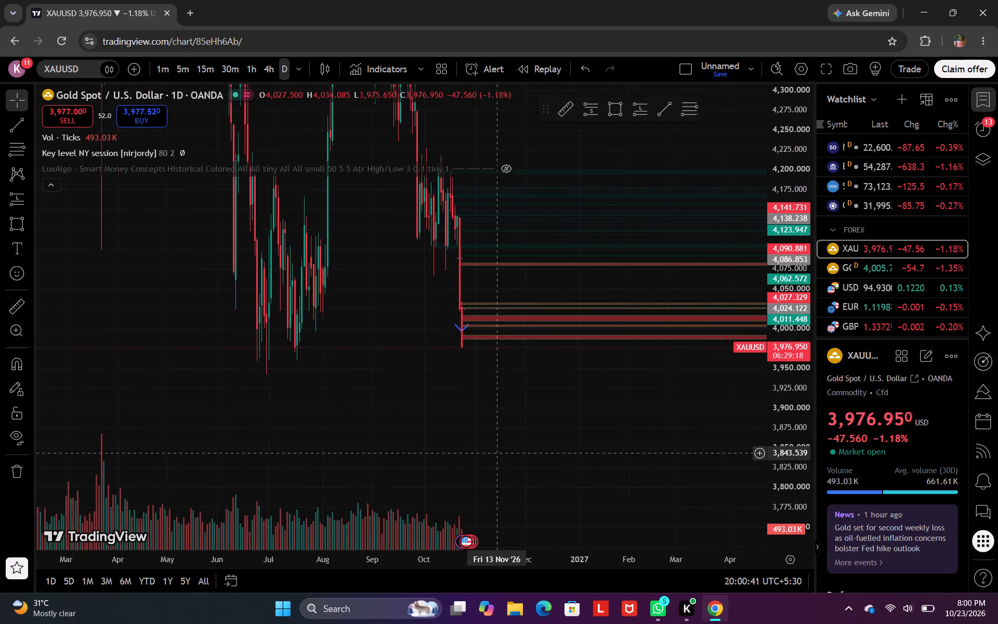
left_click_drag(497, 453, 331, 382)
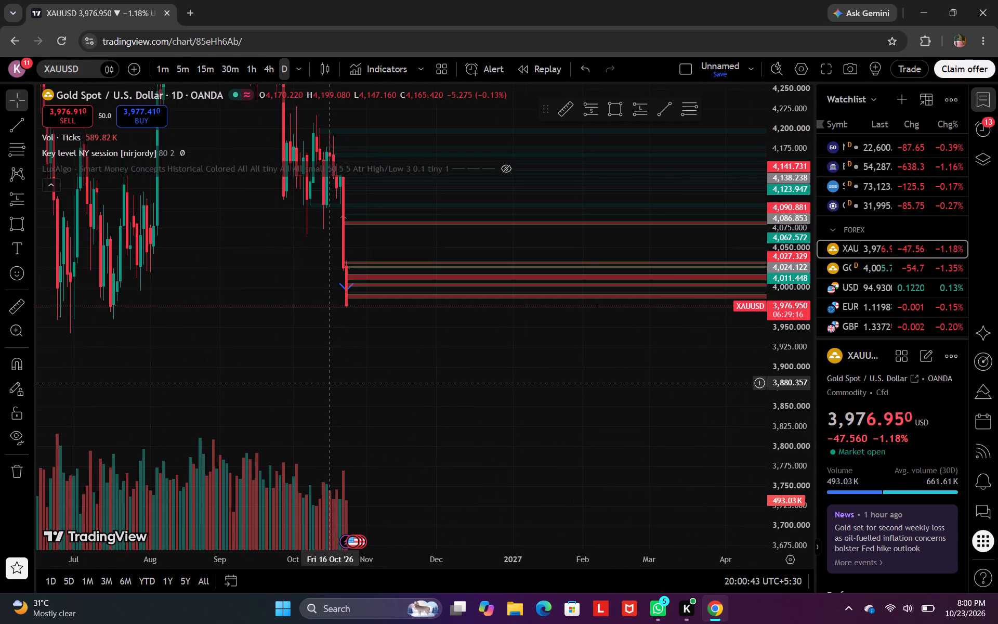
left_click_drag(354, 350, 277, 351)
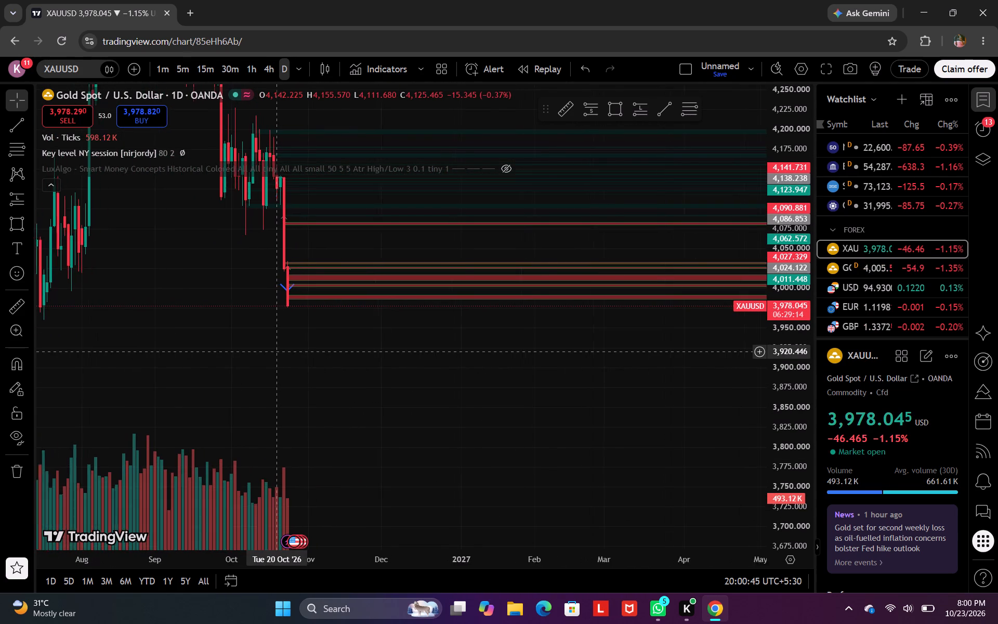
left_click_drag(77, 300, 183, 301)
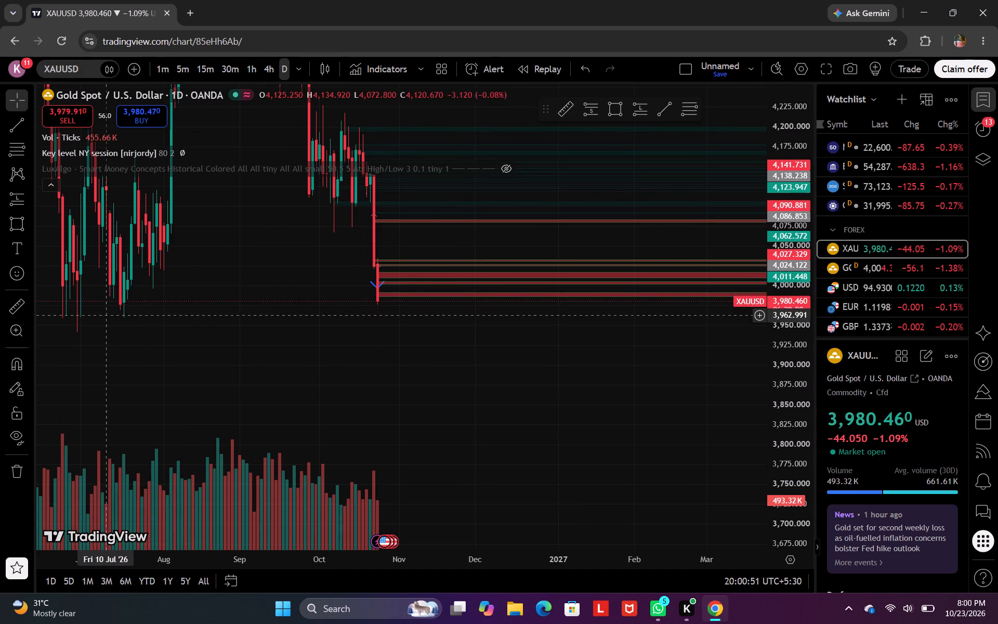
Return the chart to the 1-minute timeframe and rescale the price axis around the latest candles and the new zone.
left_click(160, 67)
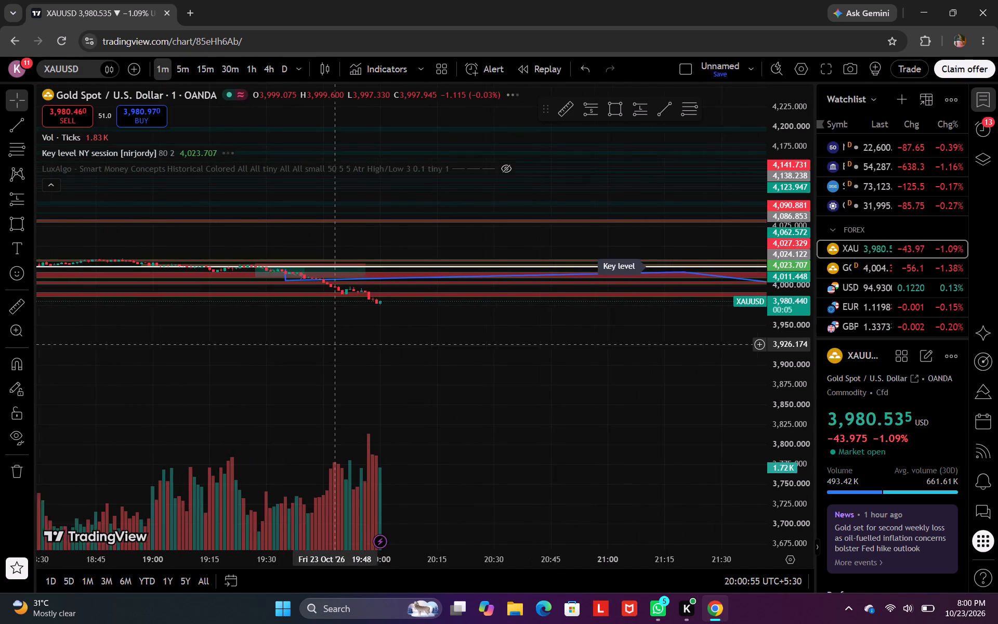
left_click_drag(798, 459, 750, 249)
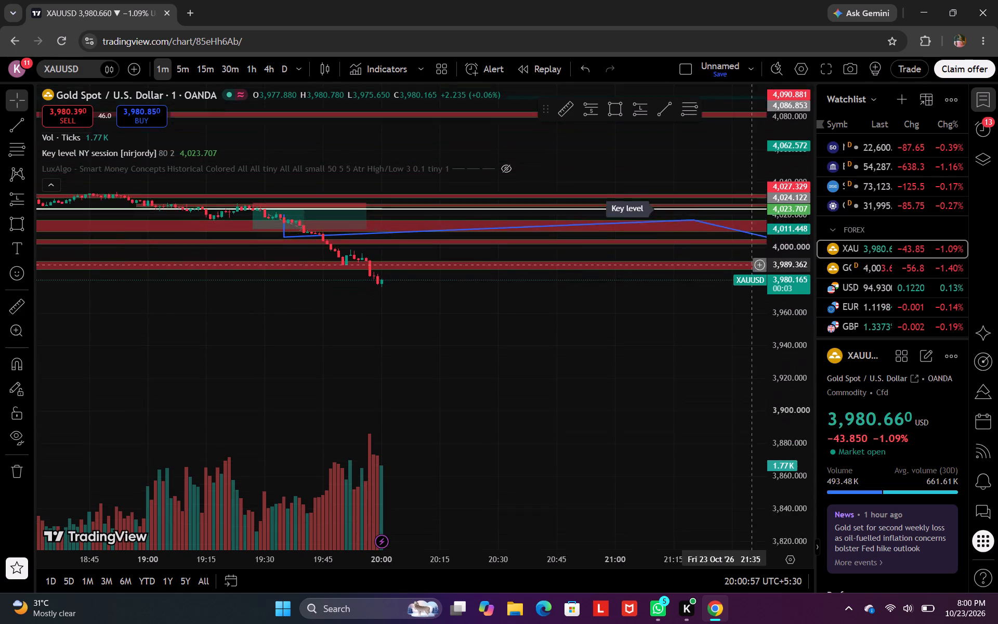
left_click_drag(750, 249, 739, 179)
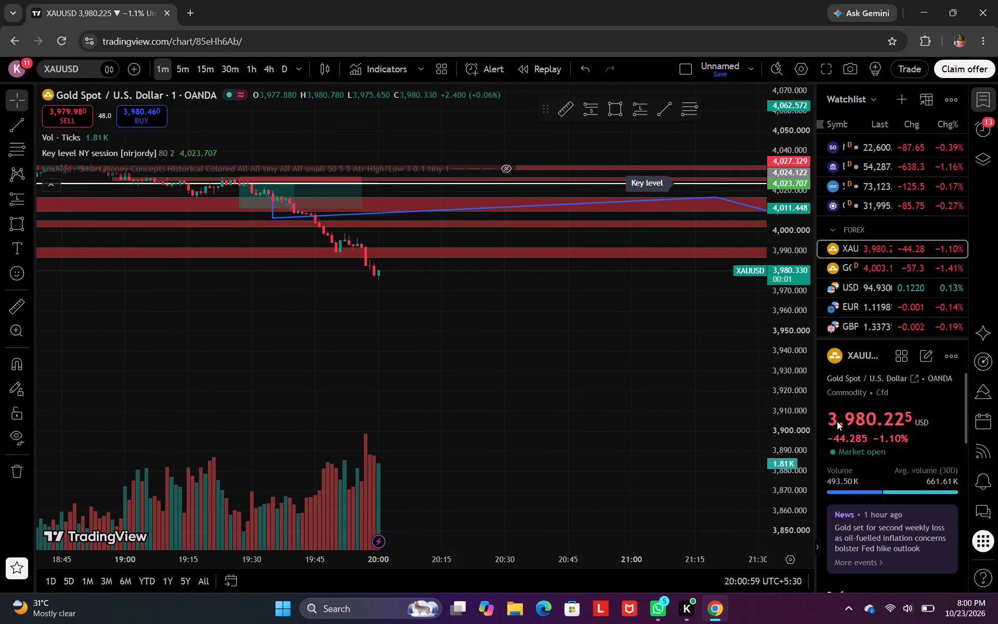
left_click_drag(776, 396, 739, 218)
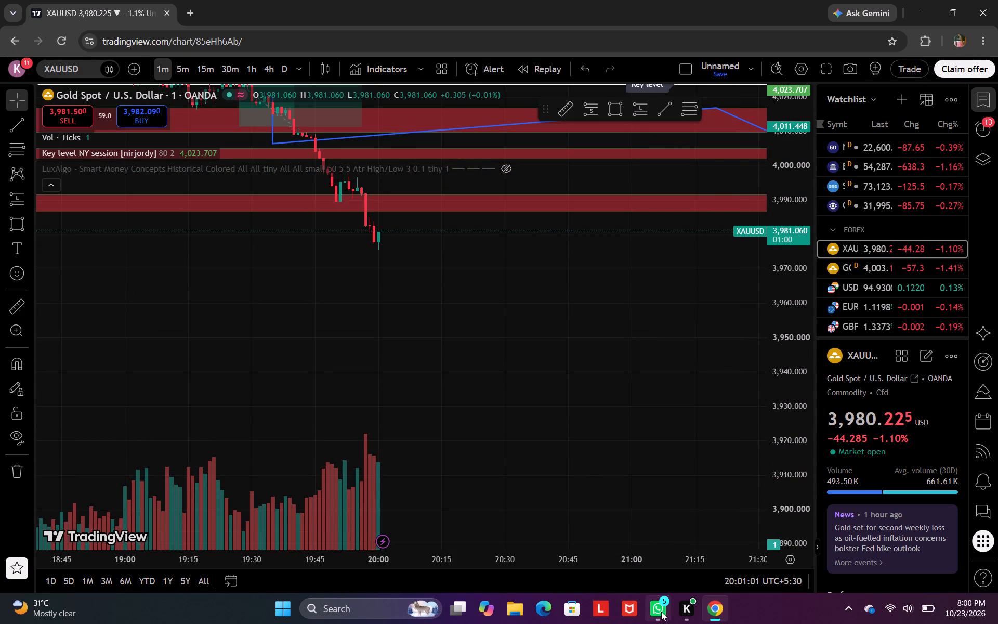
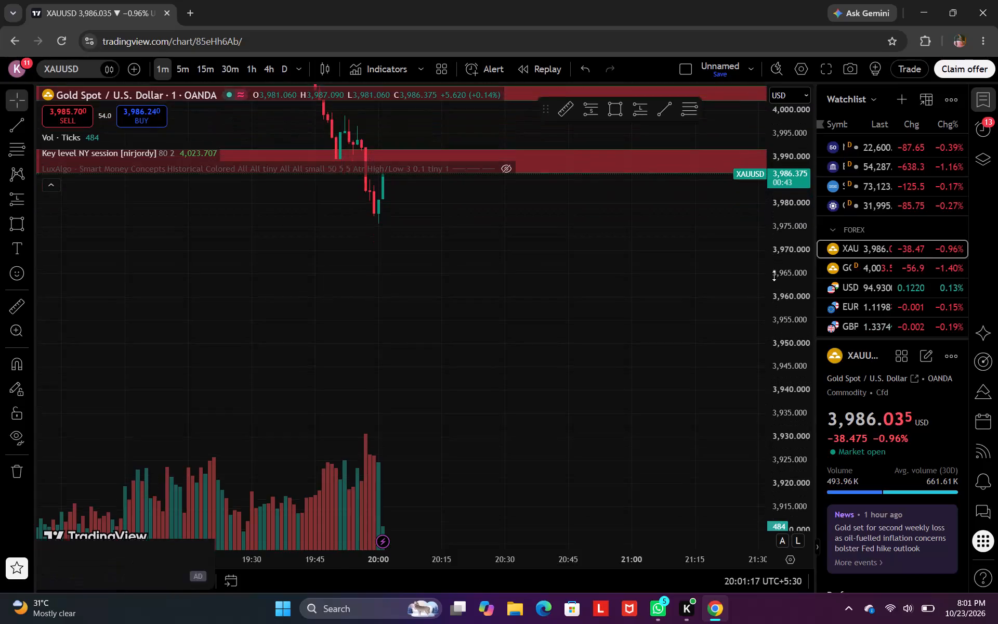
Clear the view of the 1-minute sell-off by dismissing the advert and collapsing the indicator legend.
left_click_drag(590, 303, 616, 423)
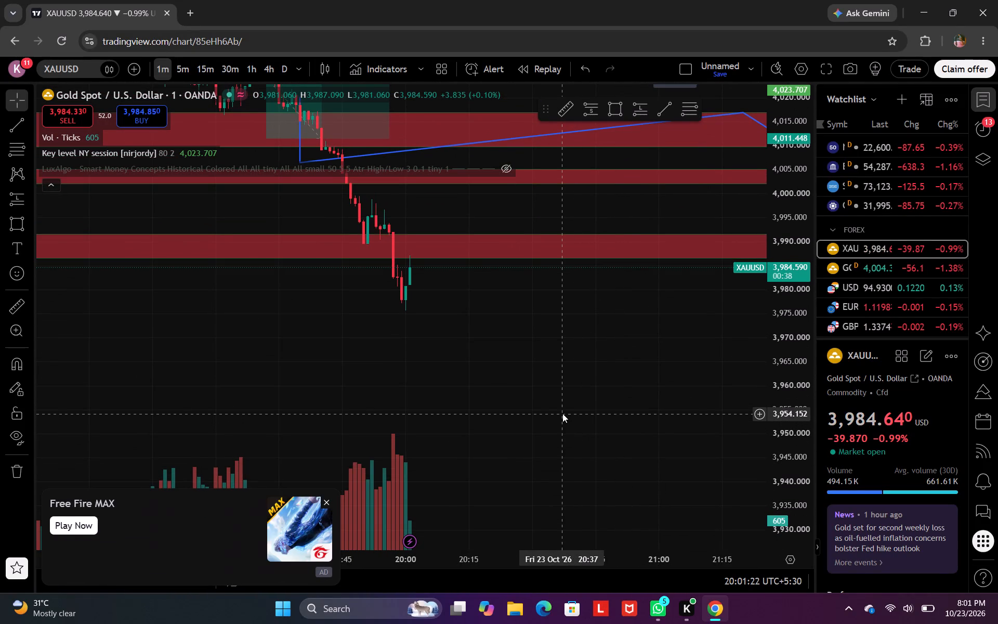
left_click(327, 504)
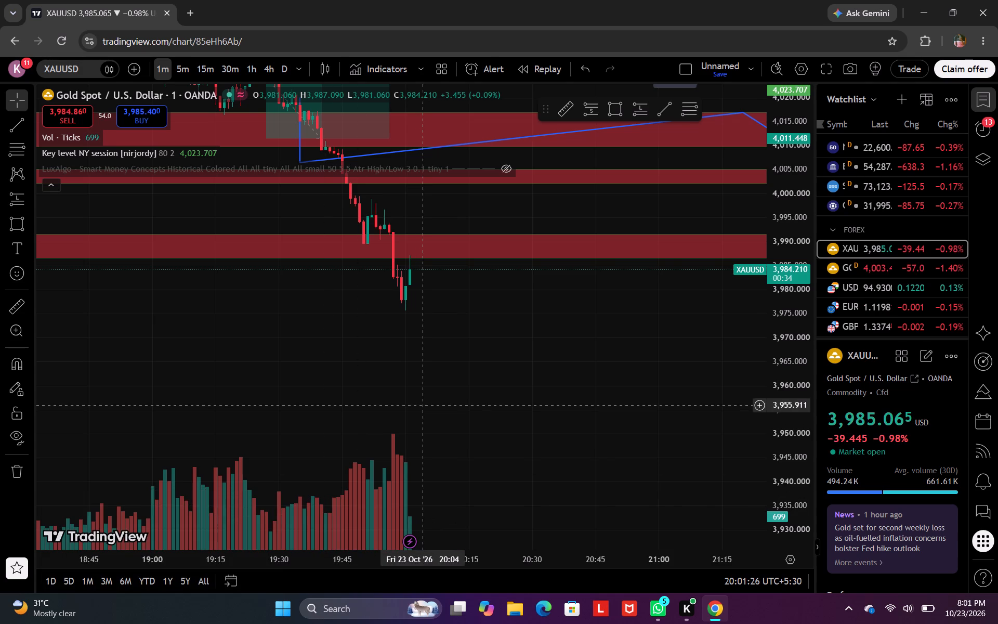
left_click_drag(428, 321, 479, 412)
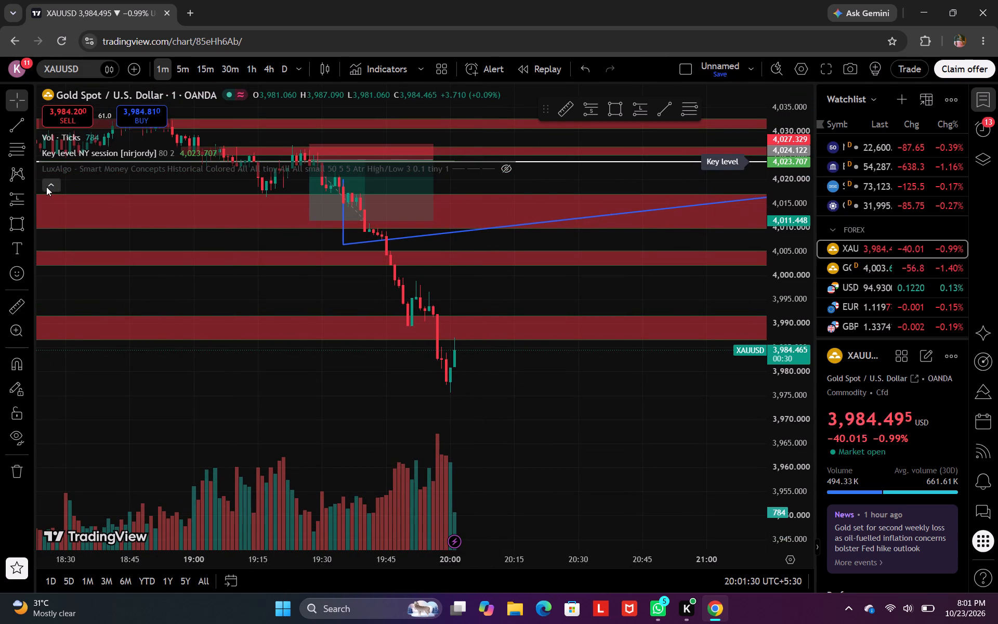
left_click(46, 187)
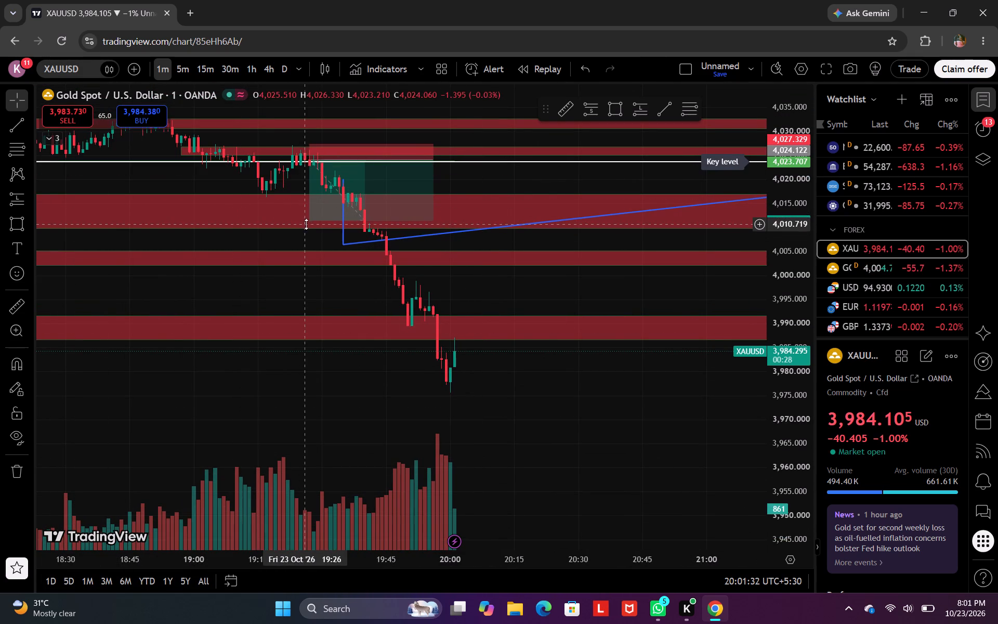
Select the short position starting at 19:27 on 23 Oct and pick its target level for adjustment.
left_click(312, 219)
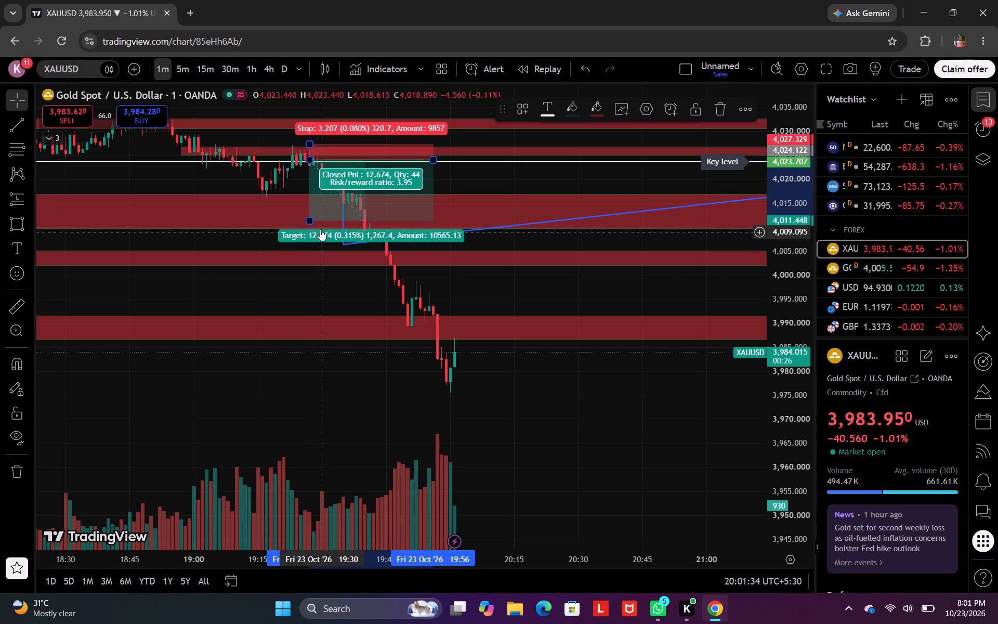
left_click(309, 219)
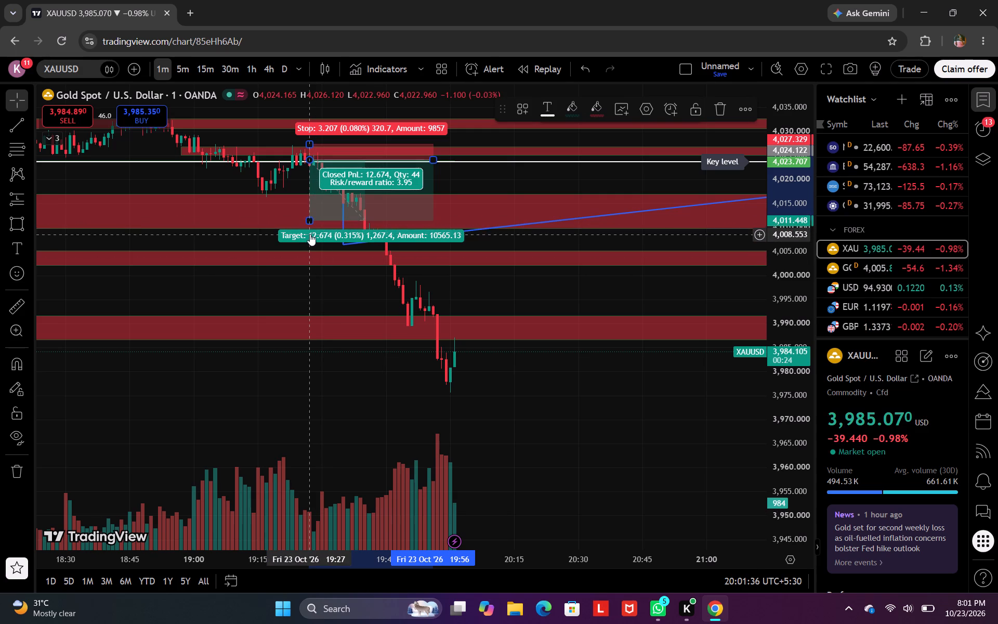
Lower the short position's target to about 3,979.19, near the bottom of the 1-minute sell-off.
left_click(311, 222)
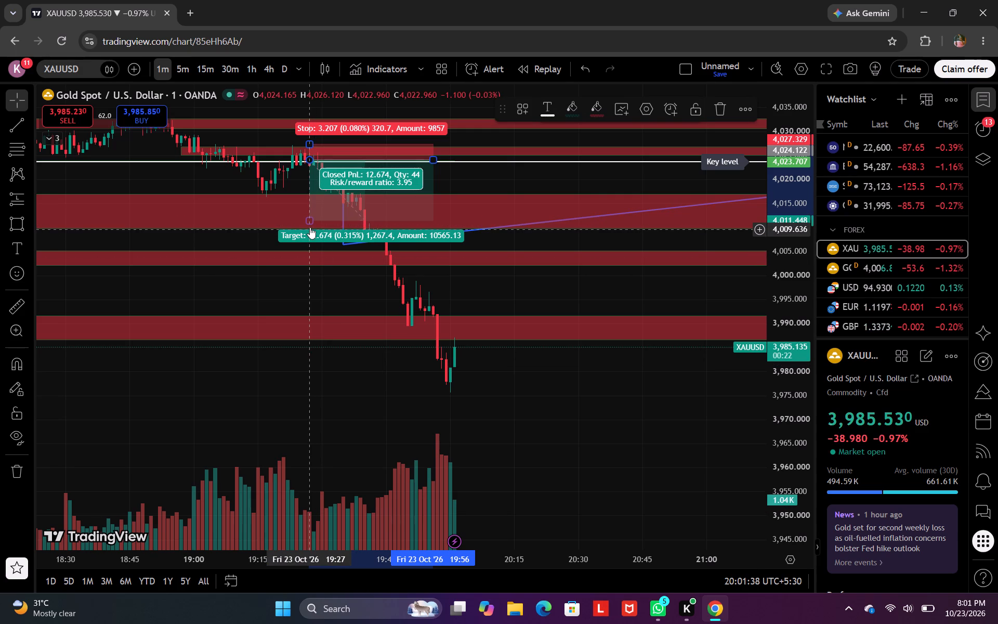
left_click(315, 185)
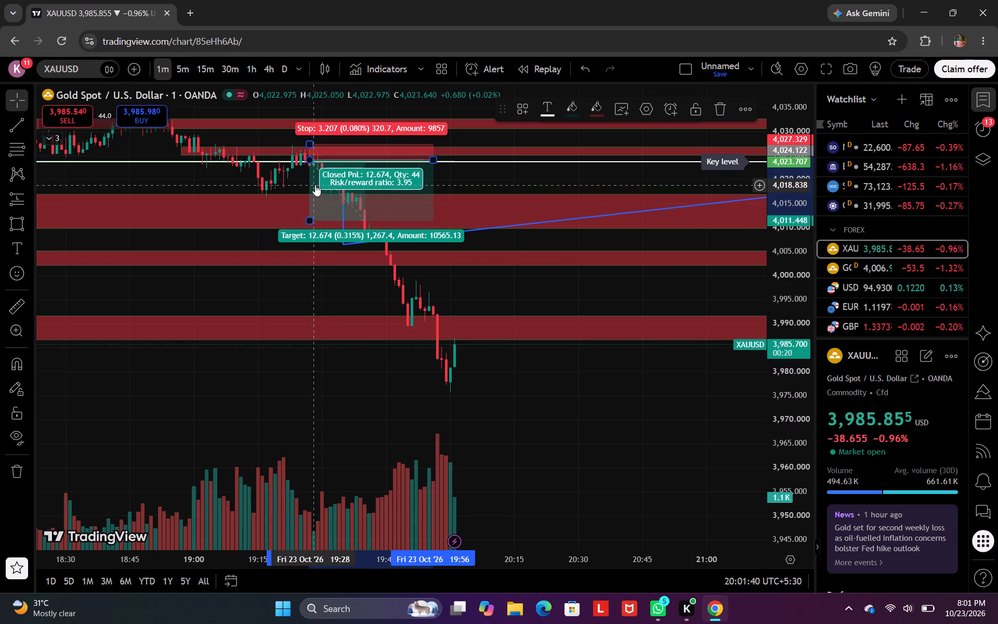
left_click_drag(311, 218, 311, 233)
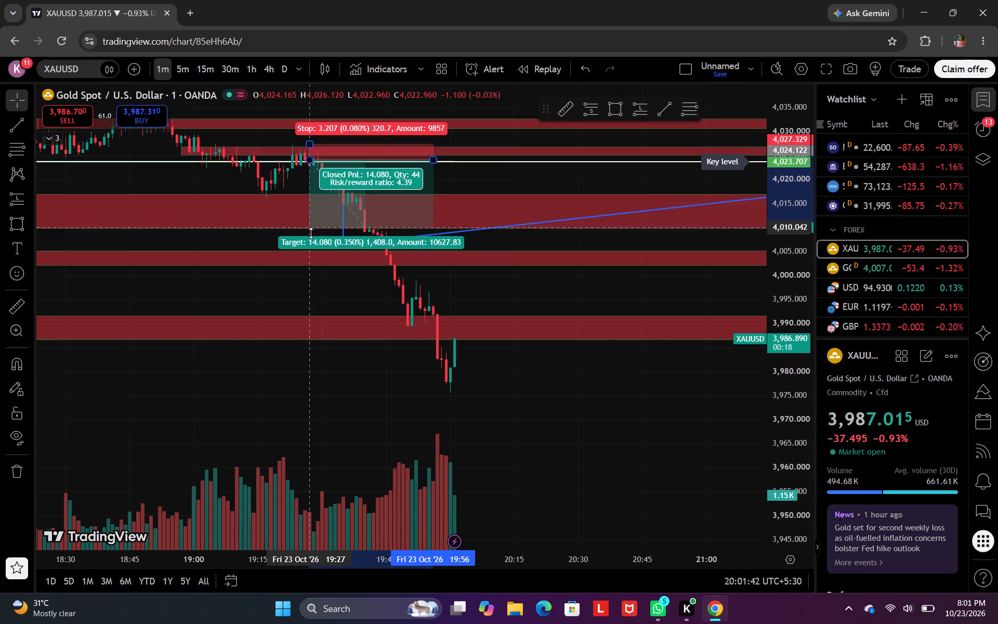
left_click_drag(311, 233, 347, 367)
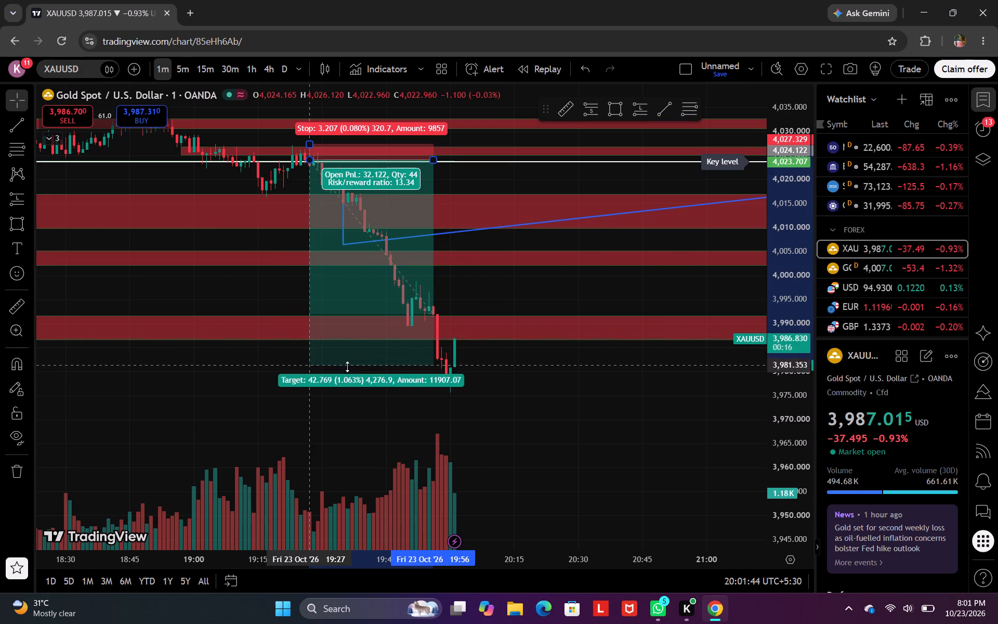
left_click_drag(347, 367, 349, 375)
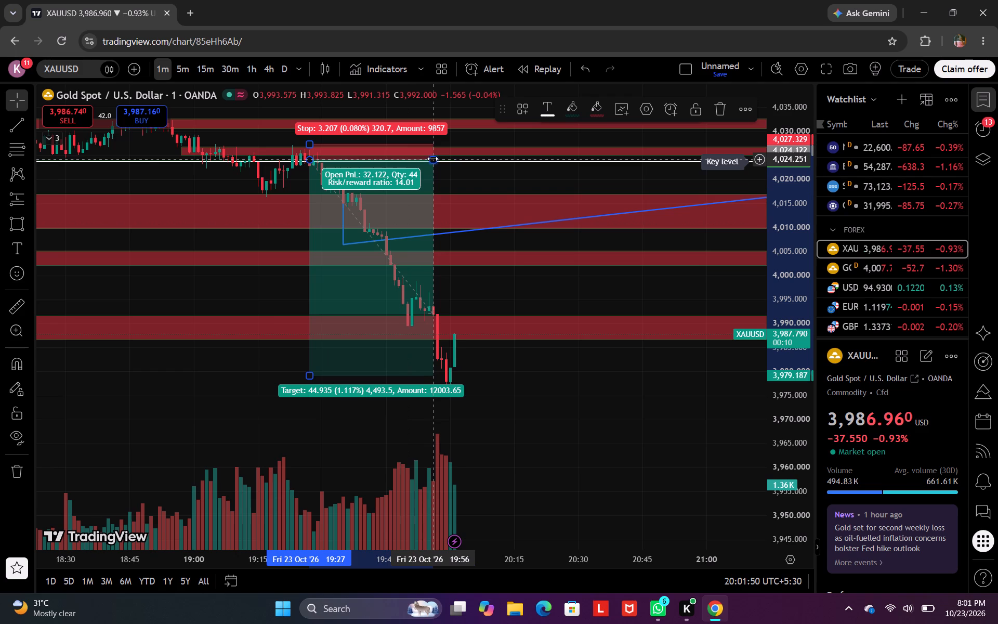
Extend the short position's end time to 20:01 on 23 Oct and deselect the drawing.
left_click_drag(432, 159, 454, 155)
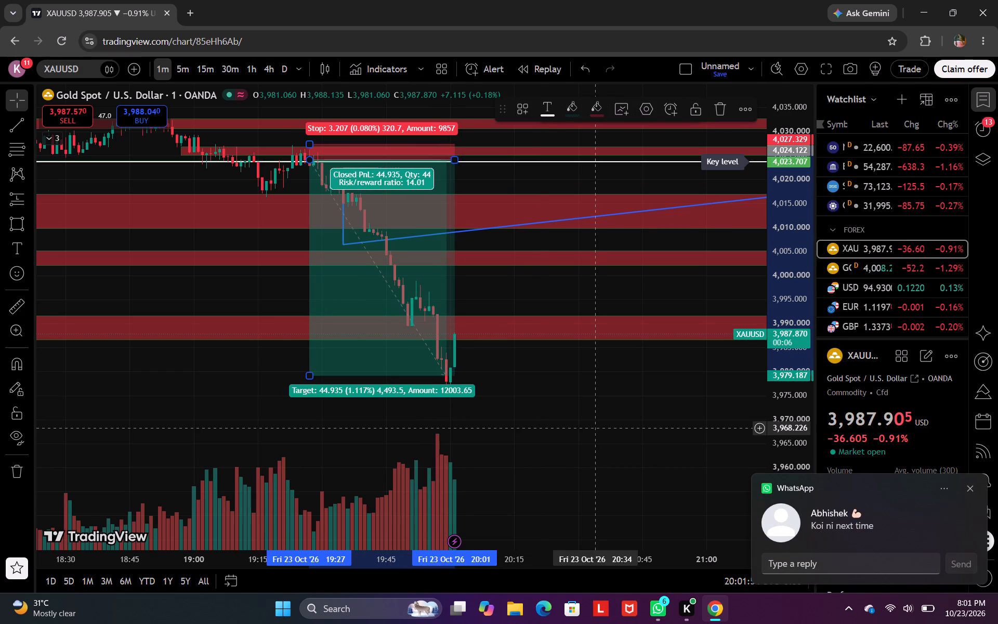
left_click(613, 471)
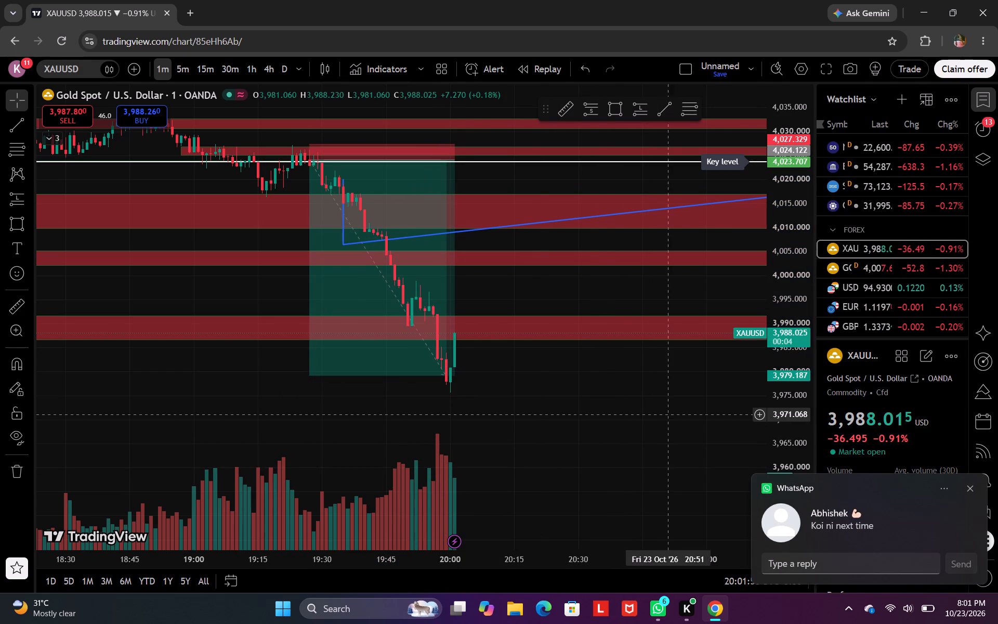
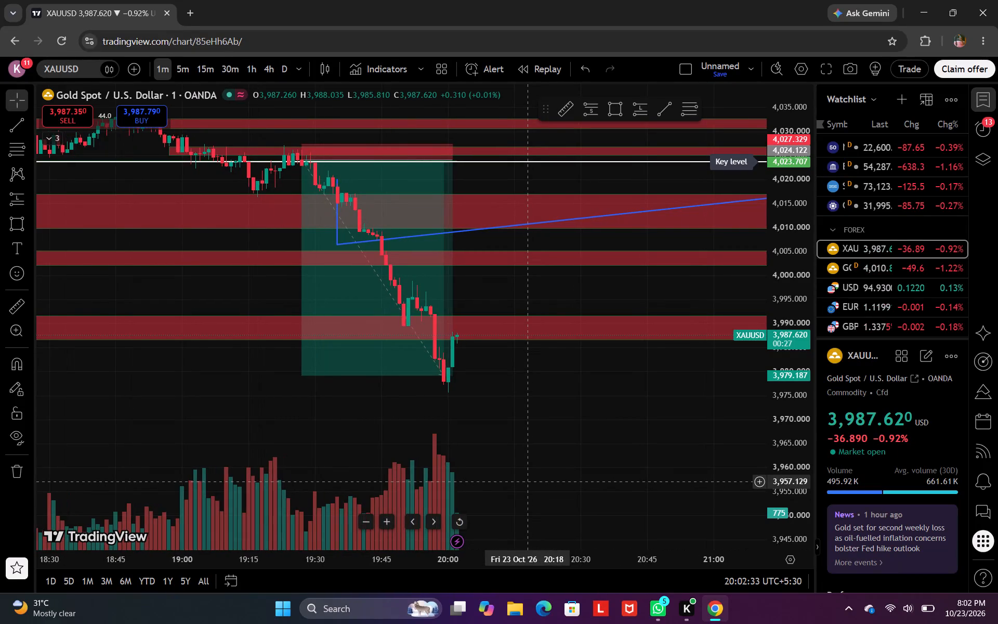
Check the marked zones around the sell-off on the 1-hour timeframe and switch the gold chart to the daily timeframe.
left_click_drag(791, 432, 784, 356)
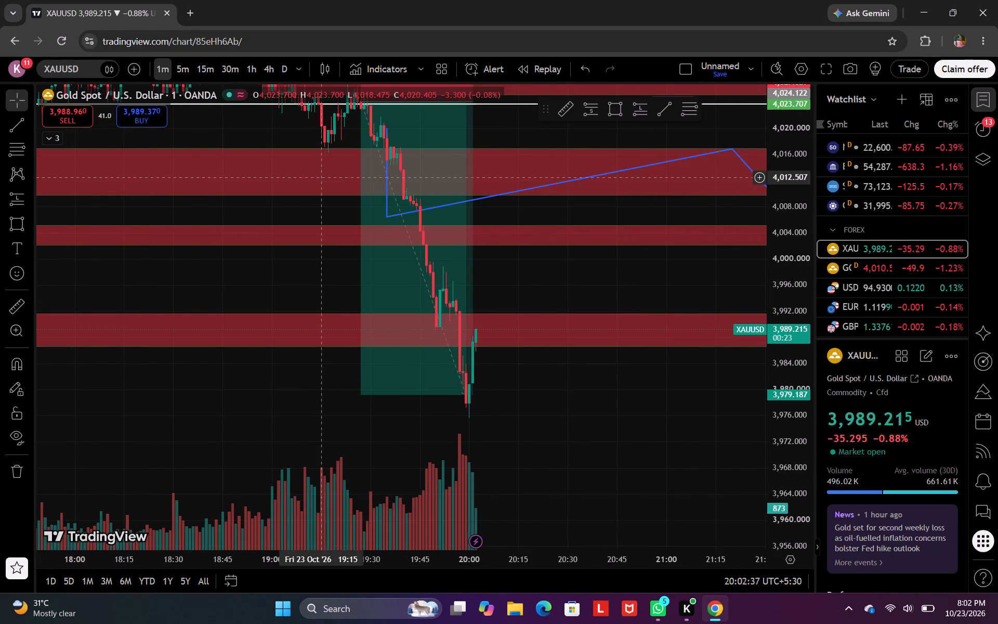
left_click(259, 67)
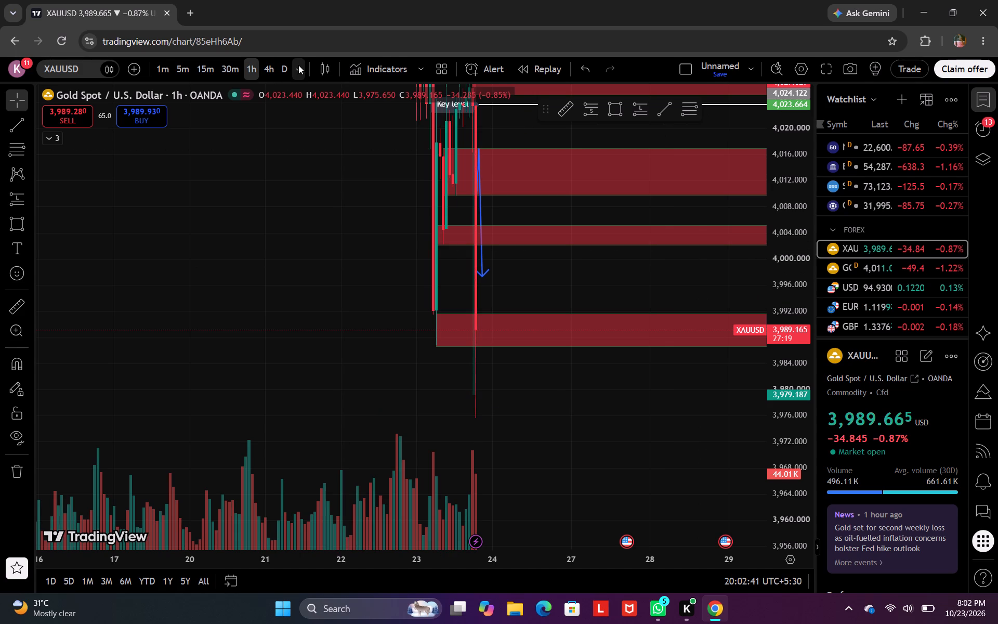
left_click(283, 67)
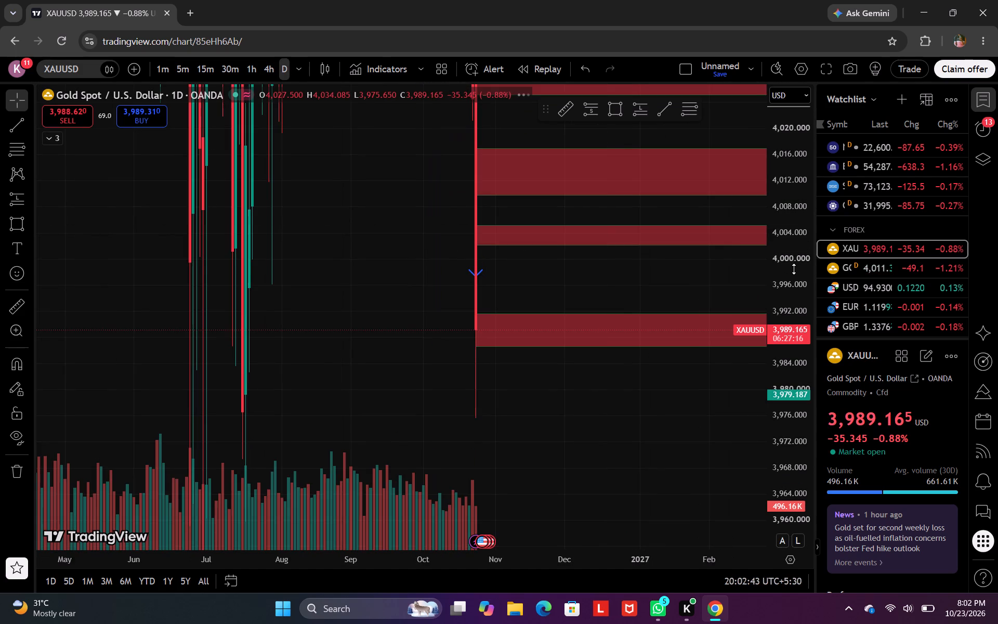
Examine the daily gold chart over a wider price range, comparing the marked red zones with the July lows.
left_click_drag(808, 265, 766, 514)
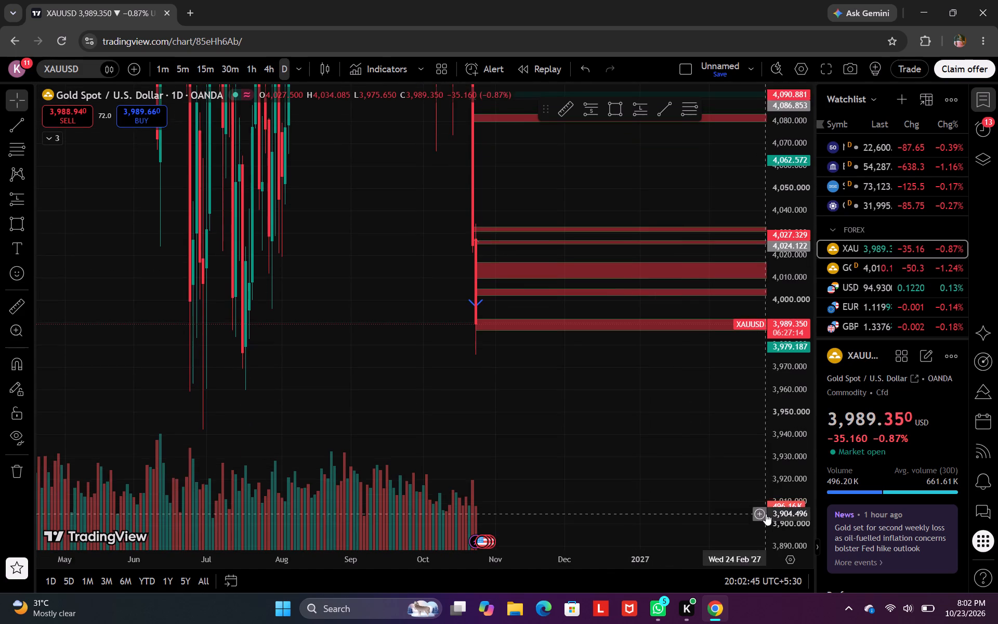
left_click_drag(766, 514, 768, 514)
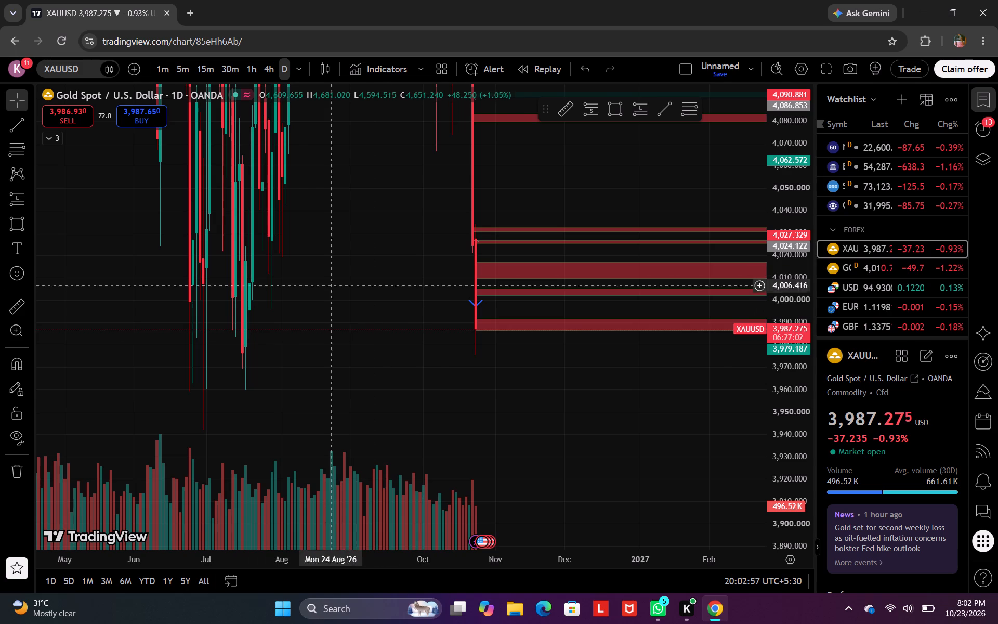
Switch the gold chart to the 1-minute timeframe and rescale its prices to show the sell-off, short position and marked zones.
left_click(159, 70)
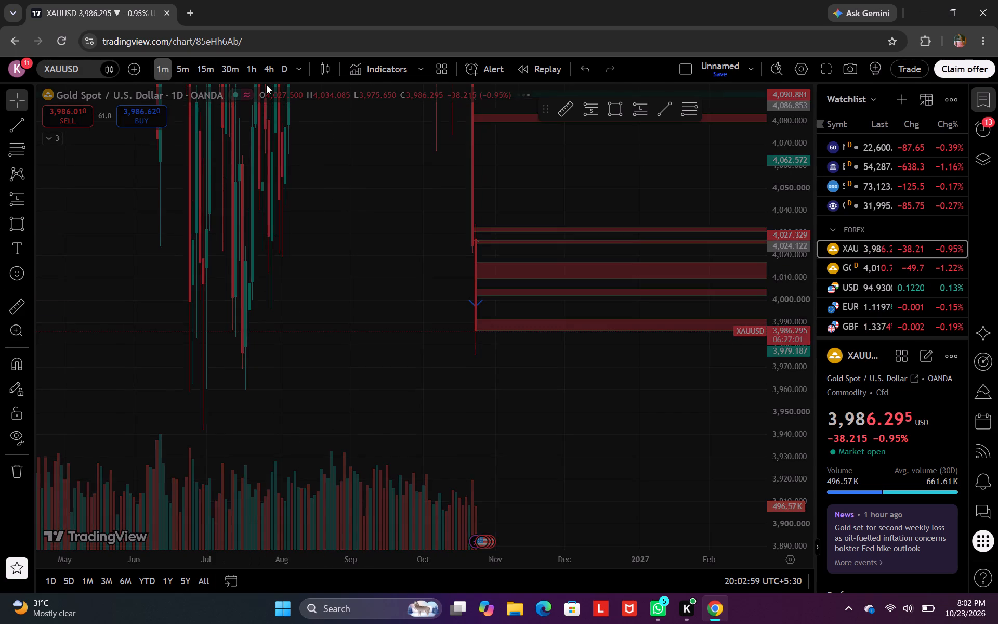
left_click_drag(797, 437, 751, 255)
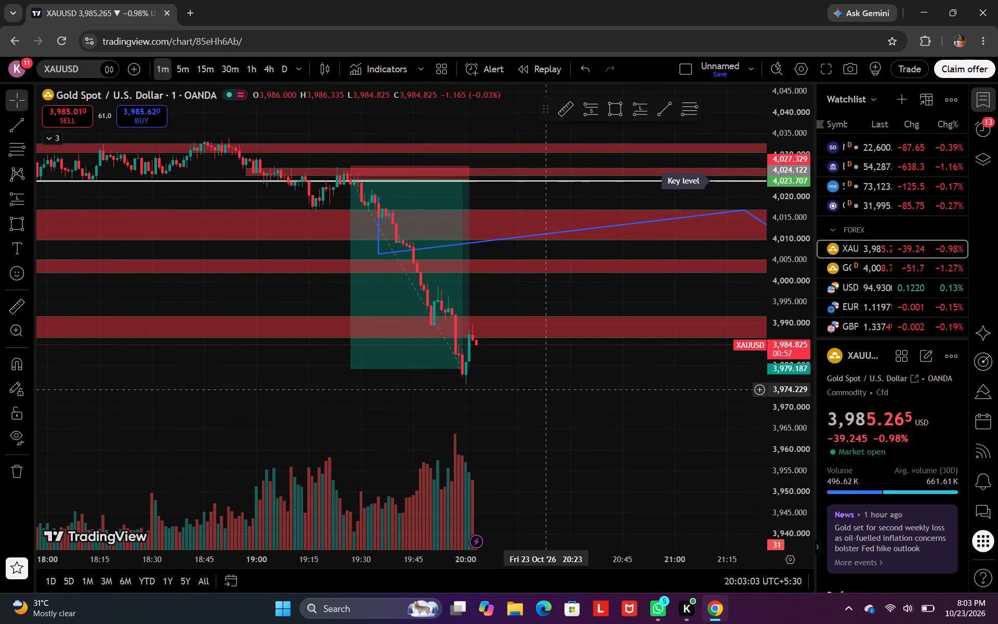
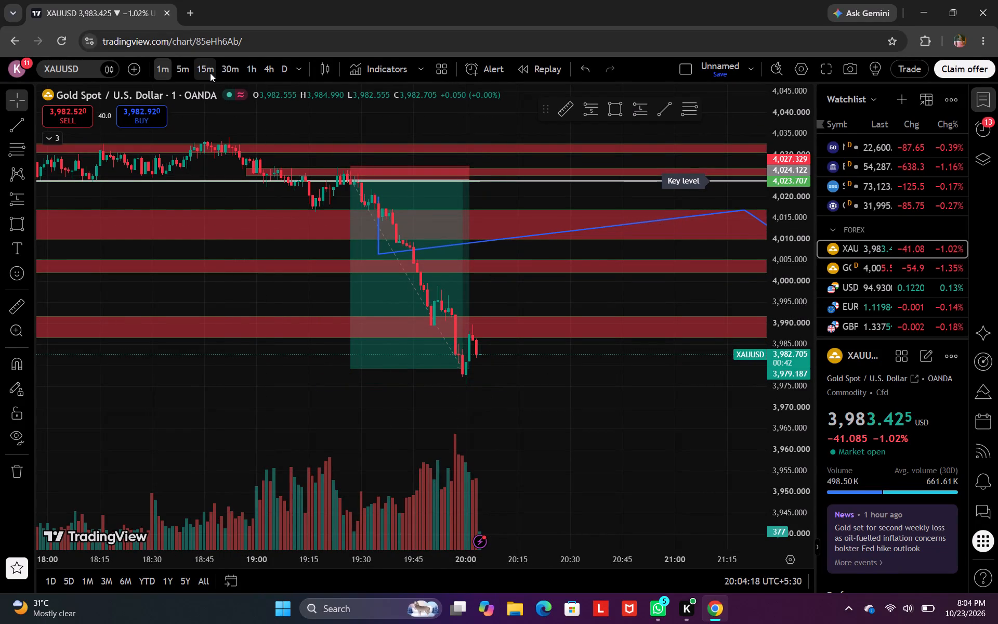
On the daily gold chart, draw a red rectangle zone from about 3,959.5 to 3,963 across the June–July lows, starting in early June.
left_click(288, 67)
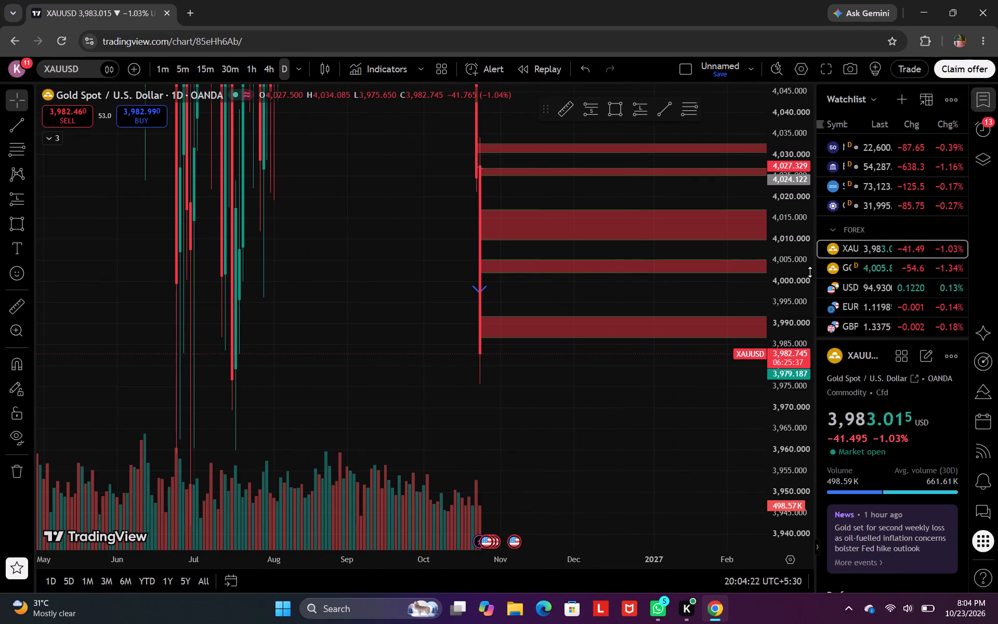
left_click_drag(786, 258, 774, 459)
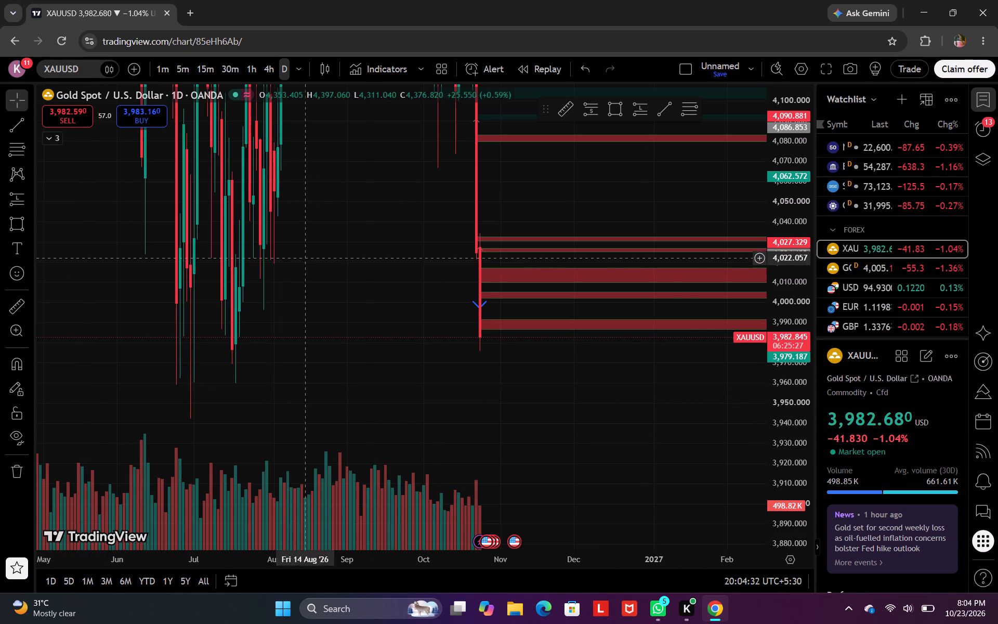
left_click(610, 107)
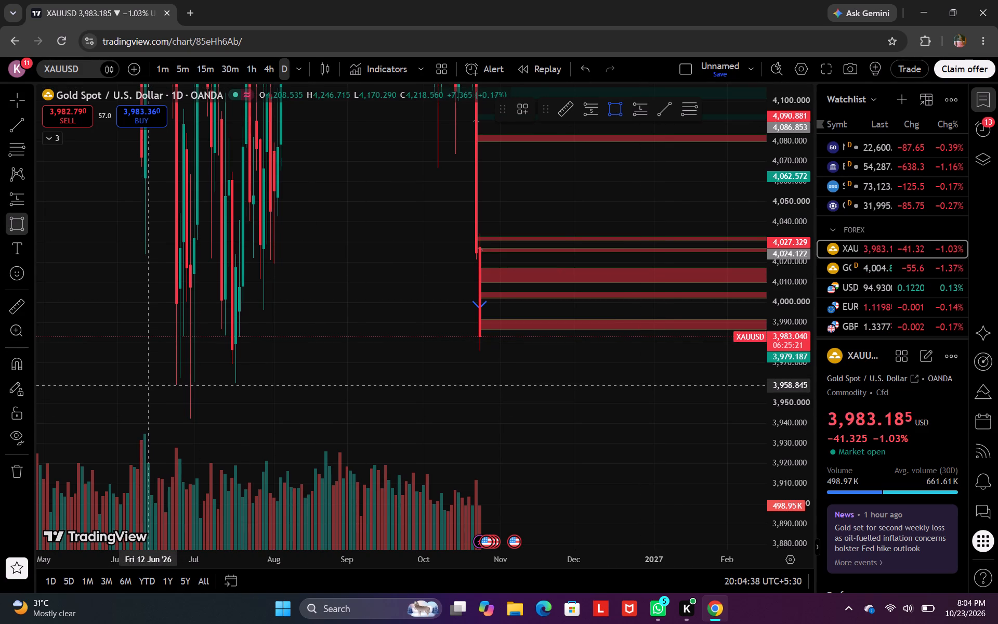
left_click_drag(143, 384, 127, 375)
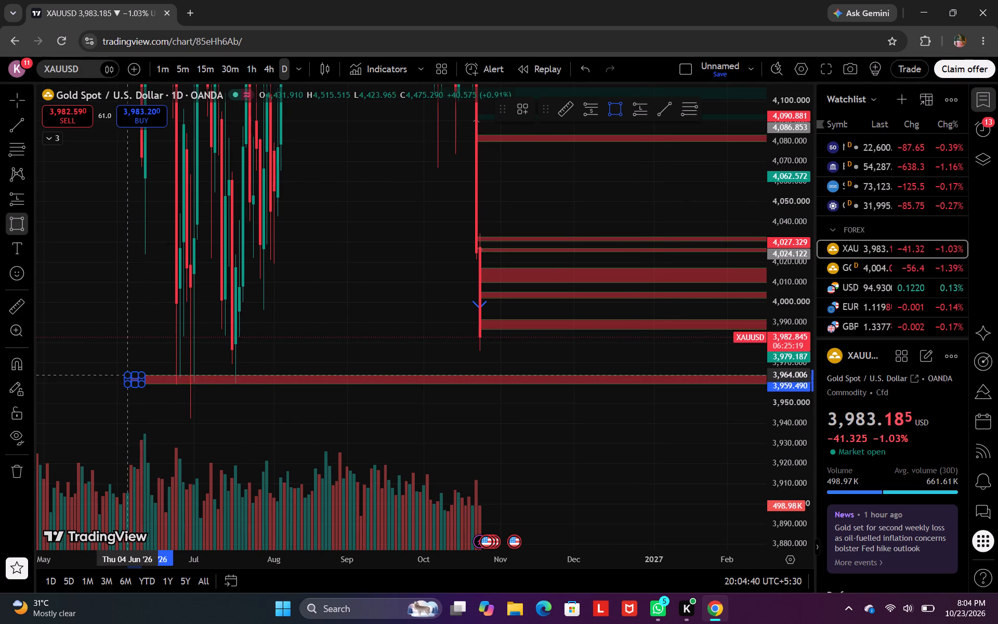
left_click_drag(127, 375, 126, 376)
left_click(126, 376)
left_click(126, 376)
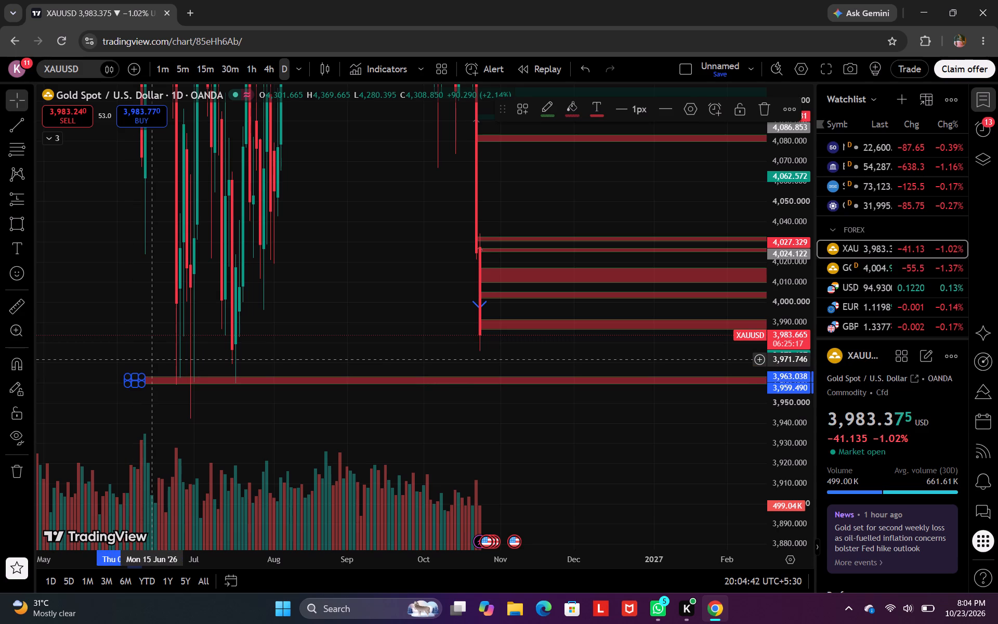
left_click(153, 359)
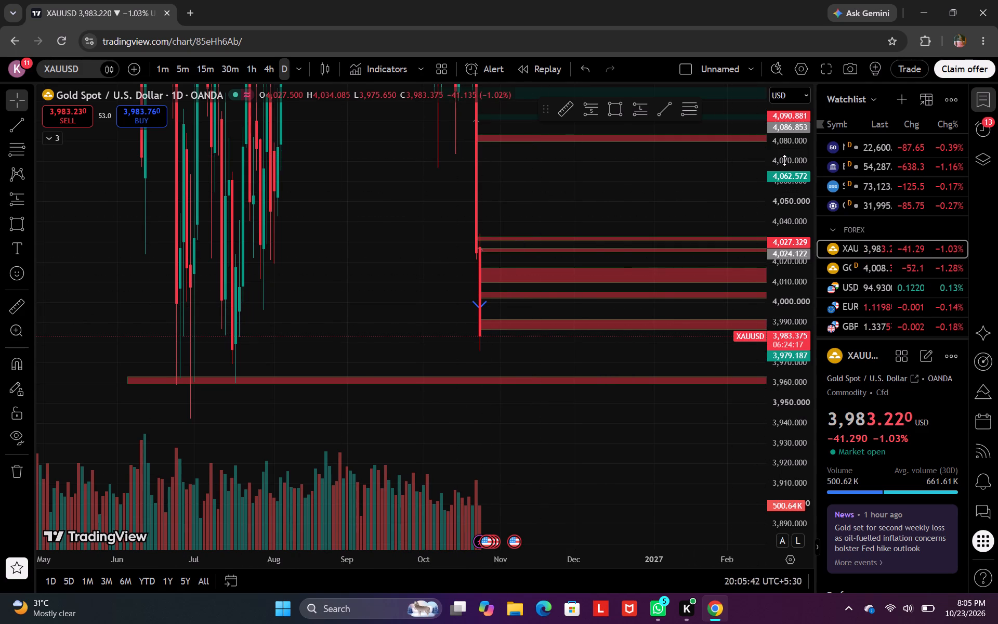
Examine the daily gold chart over a wider price range, up to about 4,200, with the marked zones and the June–July lows.
left_click_drag(784, 160, 791, 406)
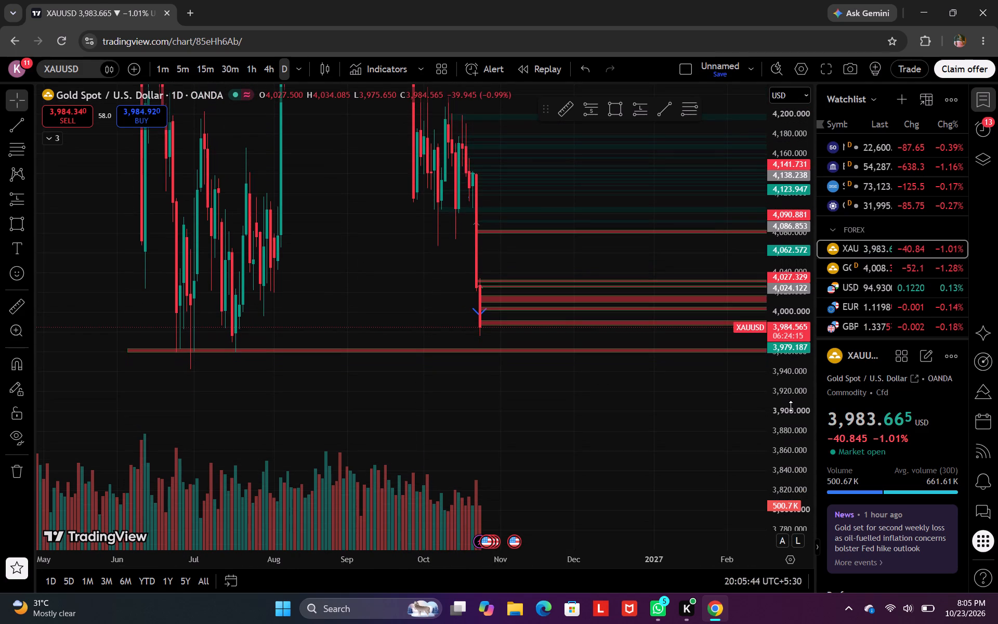
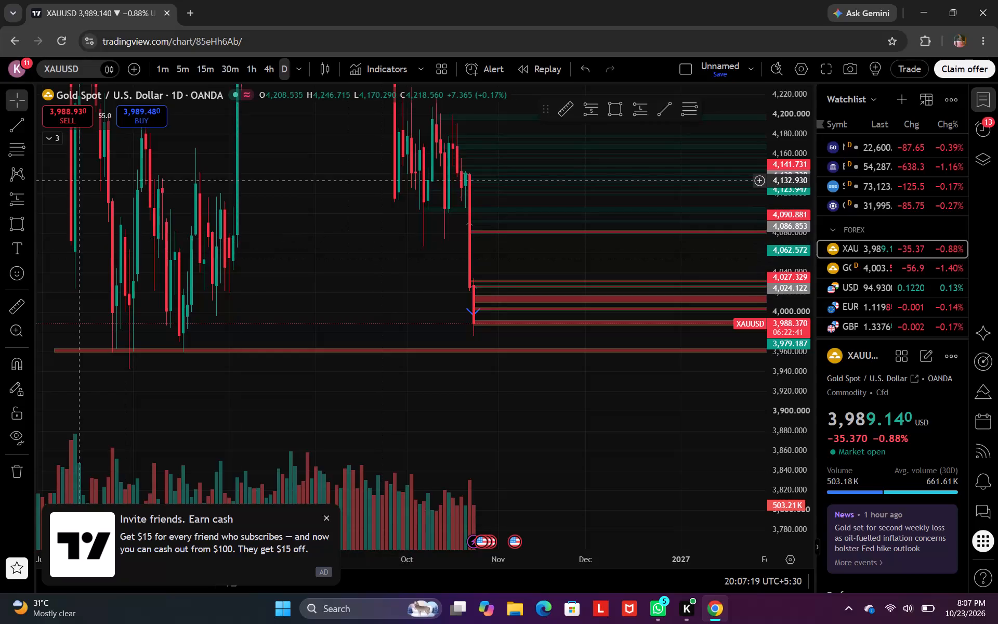
On the 5-minute gold chart, delete the blue zigzag arrow that projects the price path beside the Key level label.
left_click(180, 64)
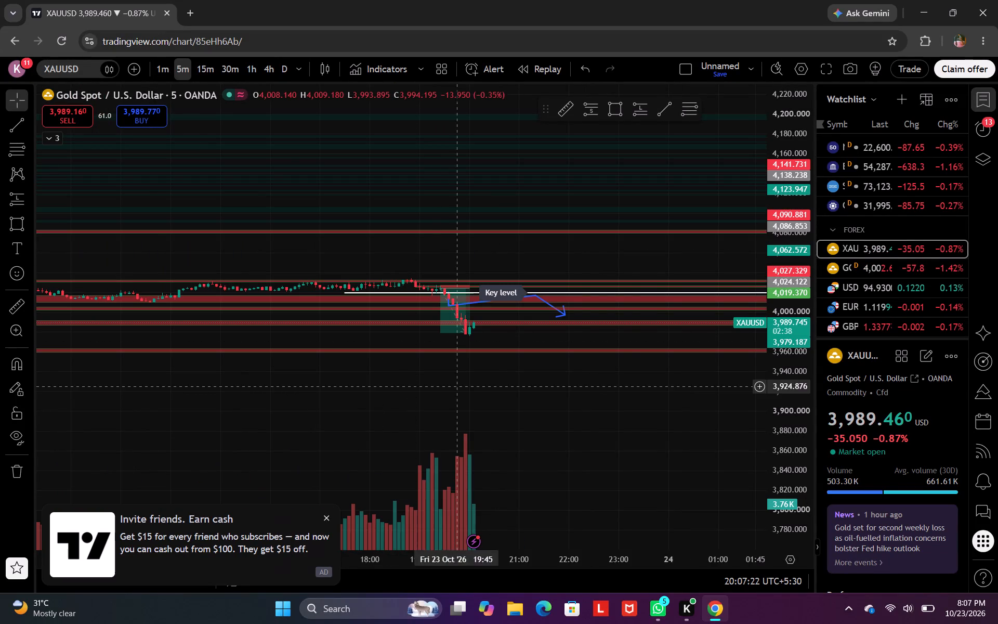
left_click_drag(796, 423, 772, 149)
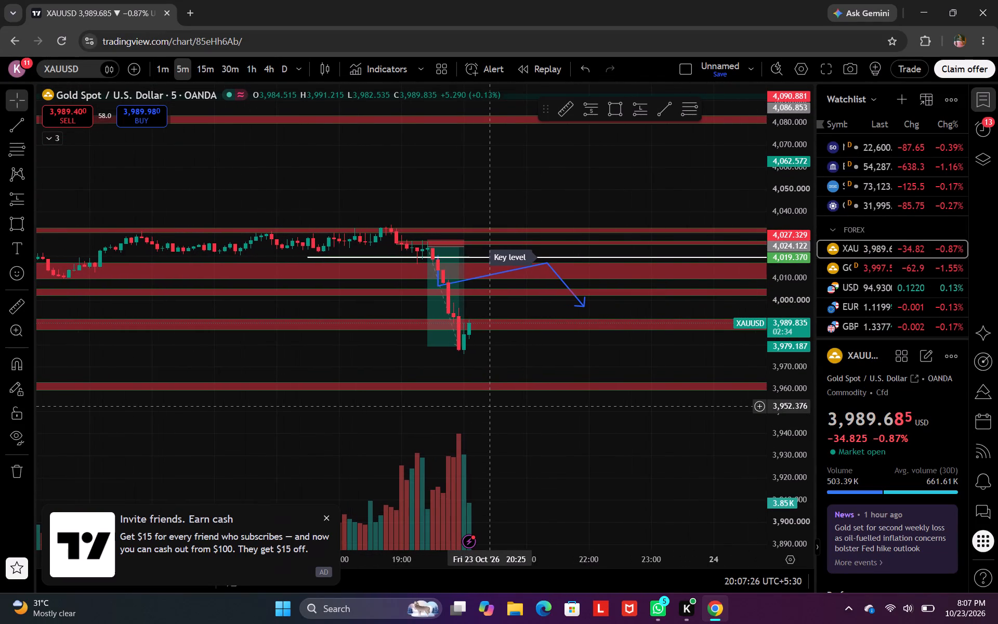
scroll(490, 406, "down", 1)
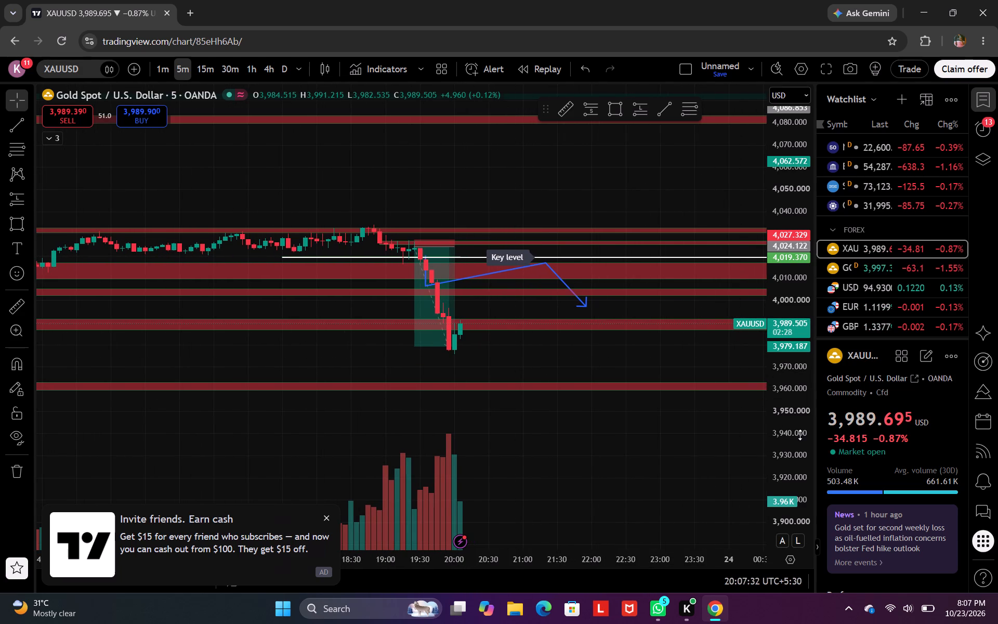
left_click_drag(800, 435, 759, 191)
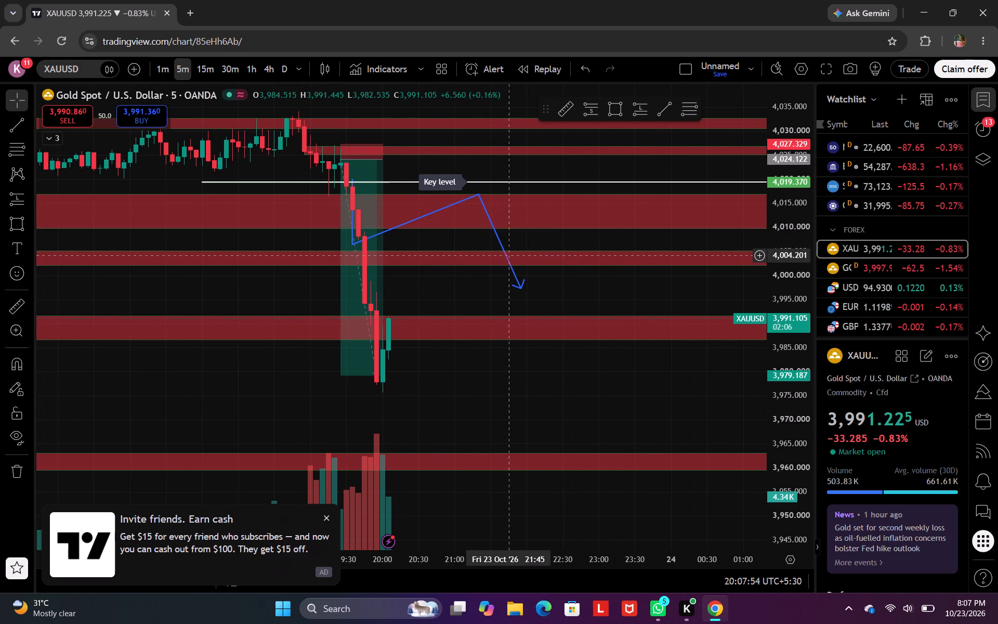
left_click(508, 256)
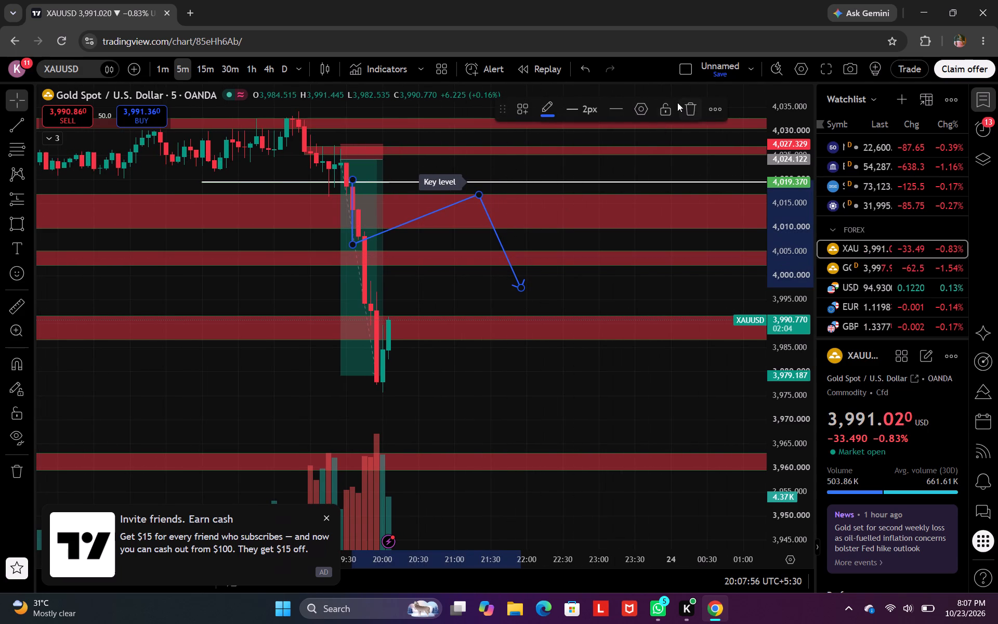
left_click(685, 111)
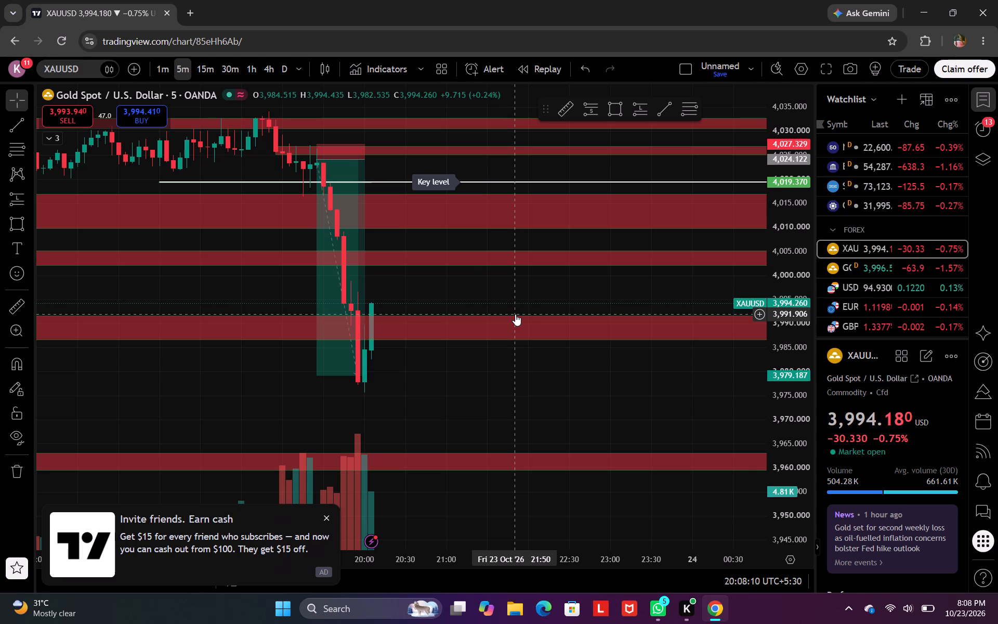
On the daily gold chart, delete the red rectangle zone spanning about 4,010 to 4,017.
left_click(207, 62)
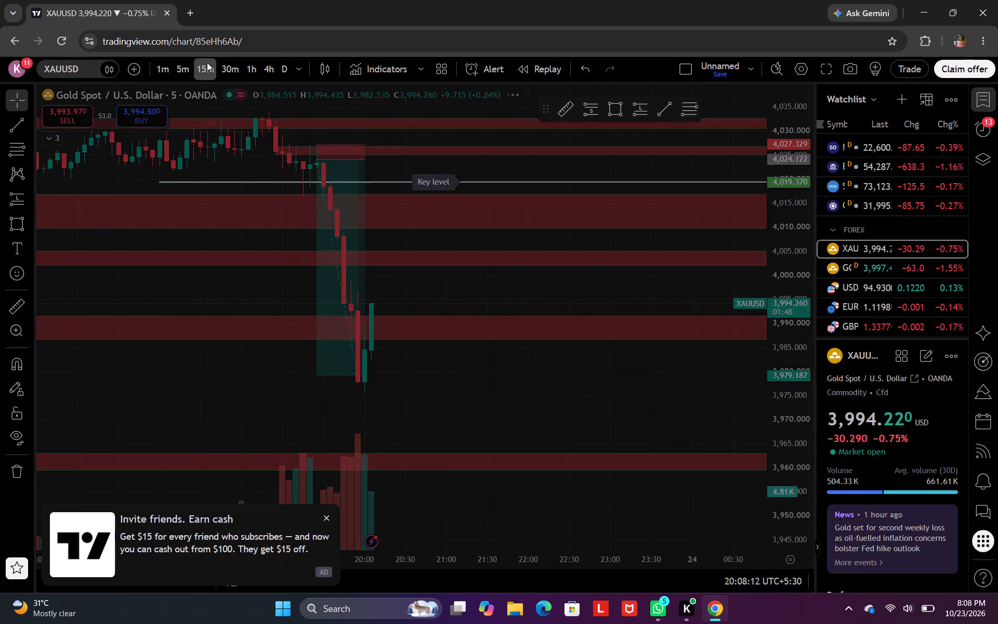
left_click(186, 71)
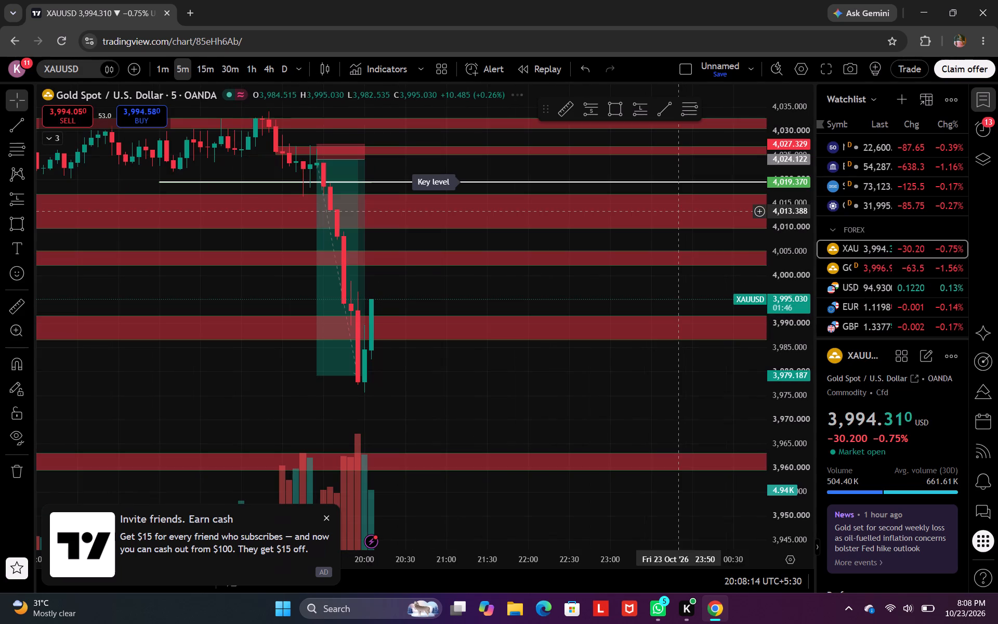
left_click_drag(806, 210, 824, 495)
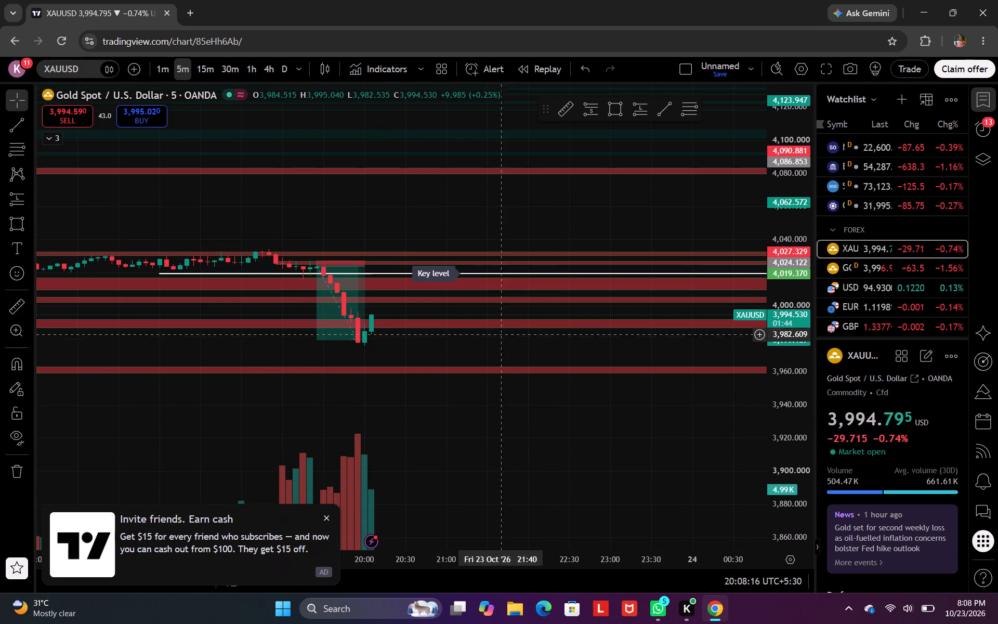
left_click(280, 70)
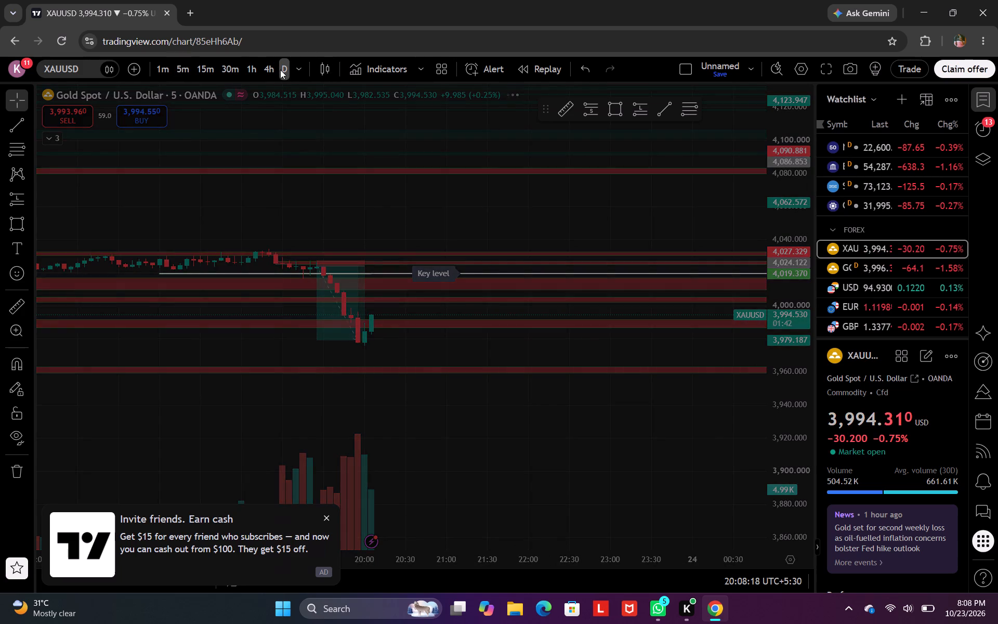
left_click(313, 288)
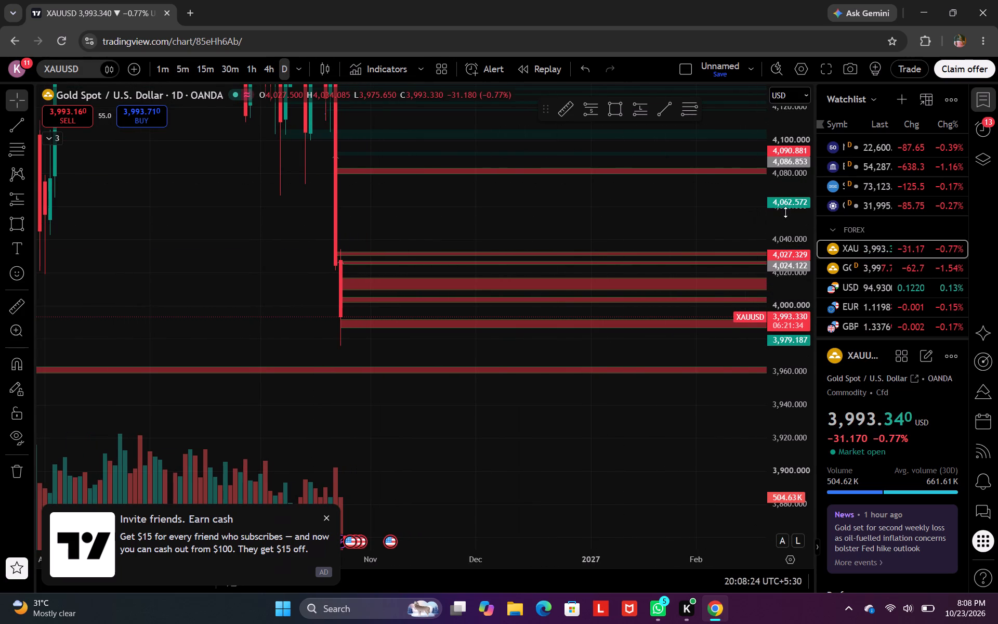
left_click_drag(787, 212, 782, 457)
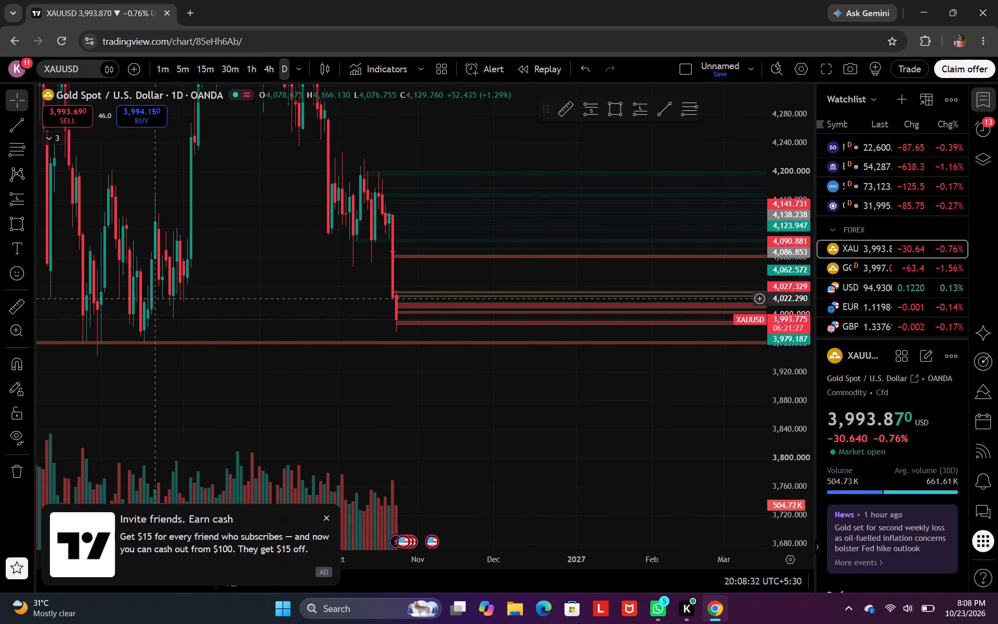
left_click(403, 306)
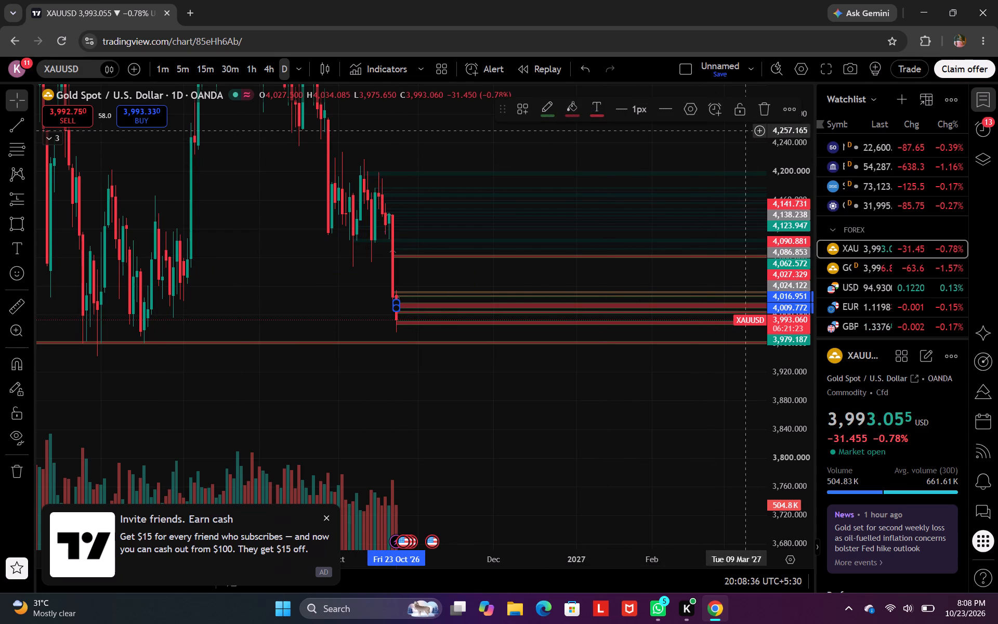
left_click(759, 115)
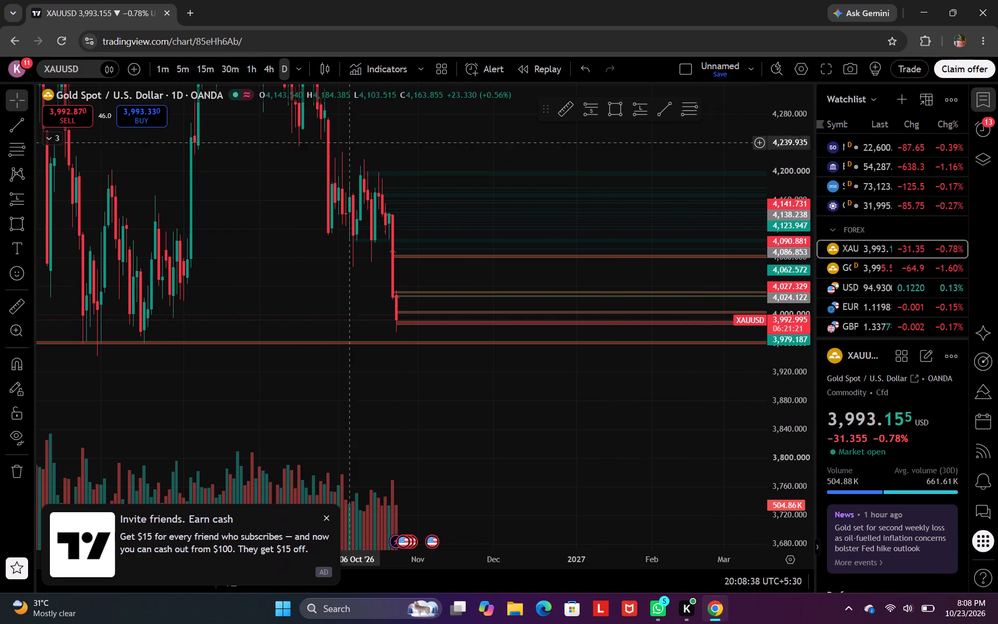
On the daily gold chart, draw a right-extending red rectangle zone from about 4,017.8 to 4,026.8, starting just after the second group of lows.
left_click(614, 110)
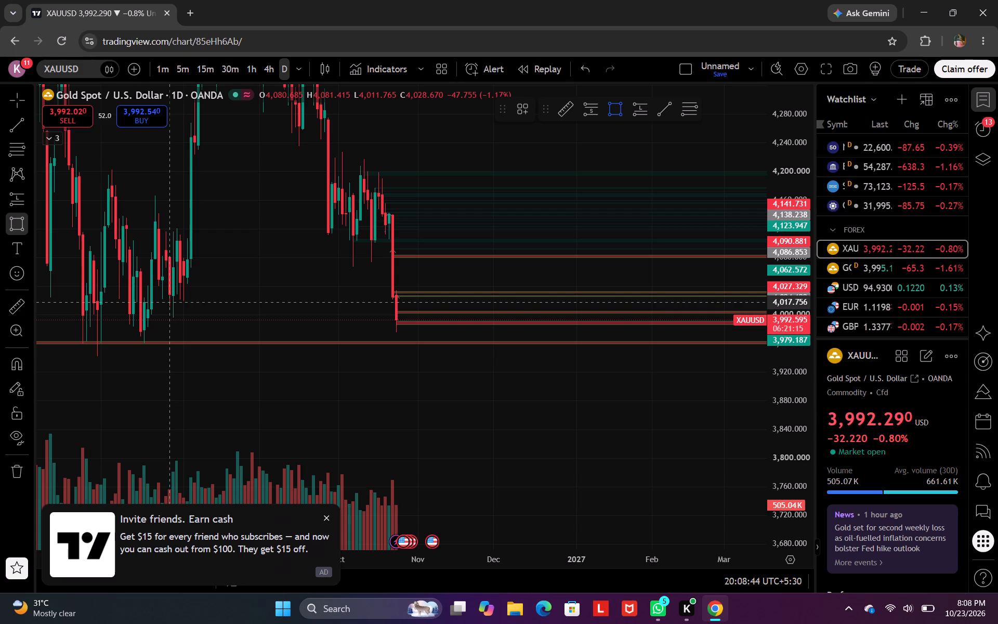
left_click_drag(168, 302, 151, 295)
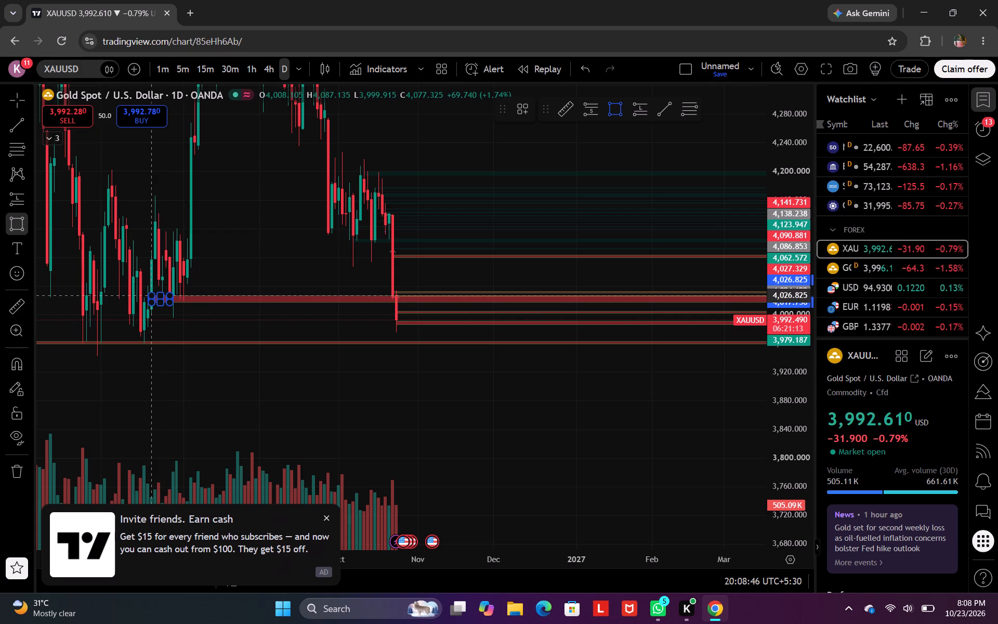
double_click(151, 295)
left_click(354, 302)
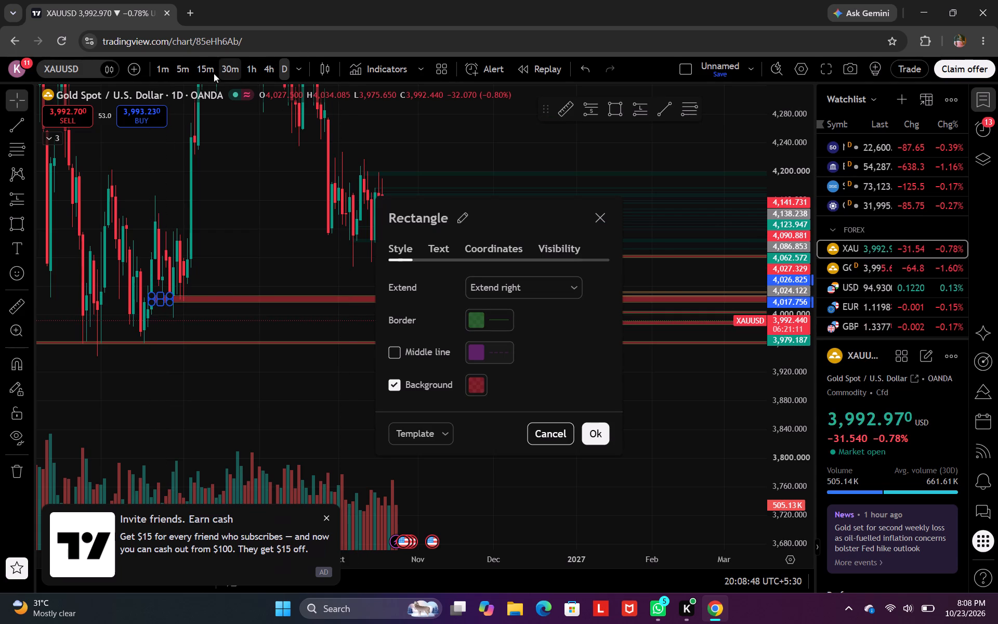
Examine the new 4,017.8–4,026.8 zone against the sell-off and short position on the 5-minute and 1-minute charts.
left_click(183, 61)
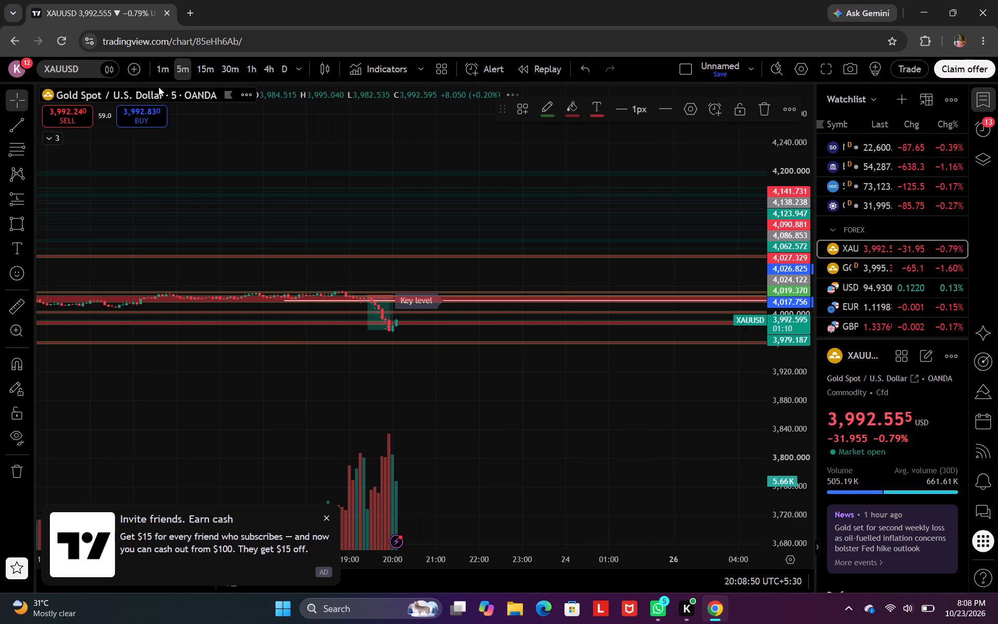
left_click(773, 460)
left_click_drag(790, 453, 791, 237)
left_click_drag(787, 410, 772, 321)
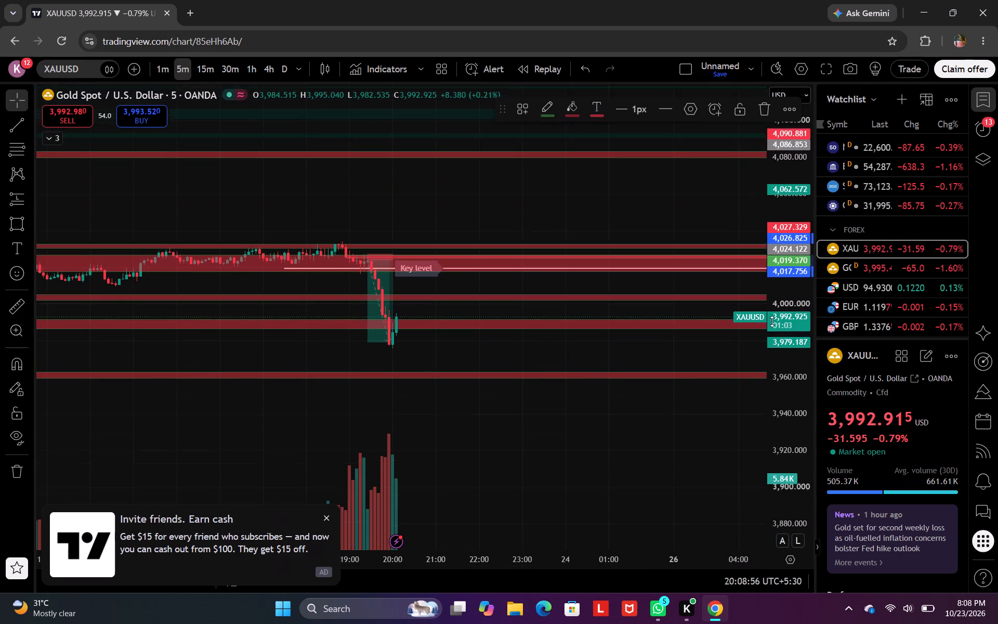
left_click_drag(772, 321, 777, 202)
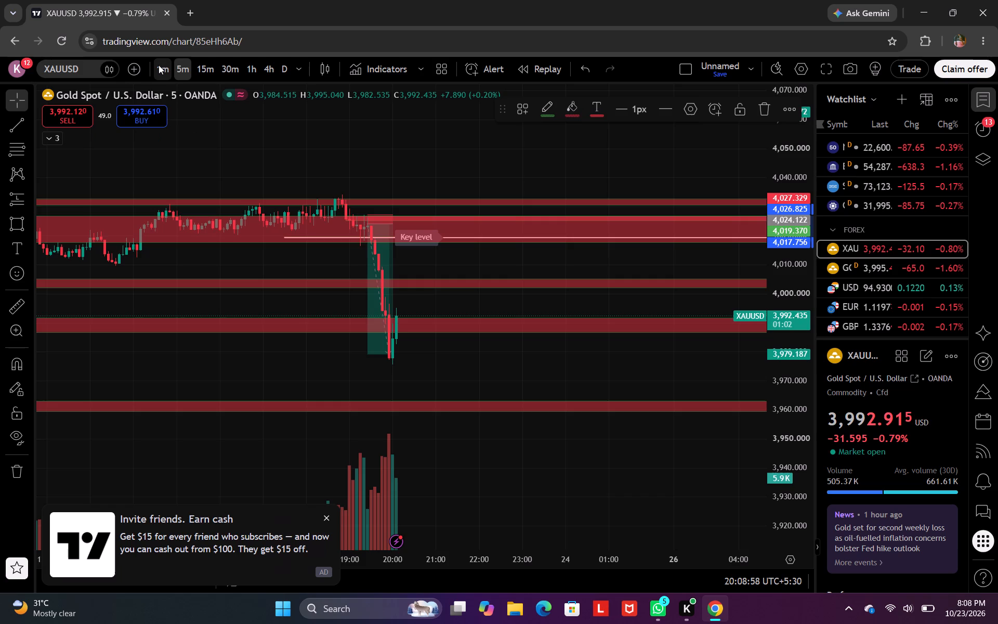
left_click(159, 65)
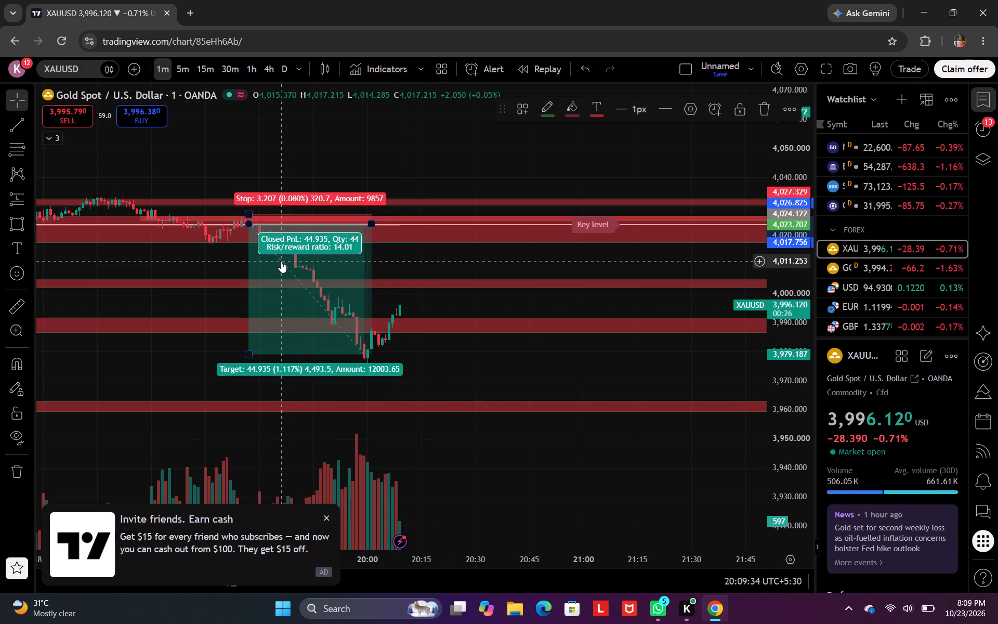
left_click(178, 71)
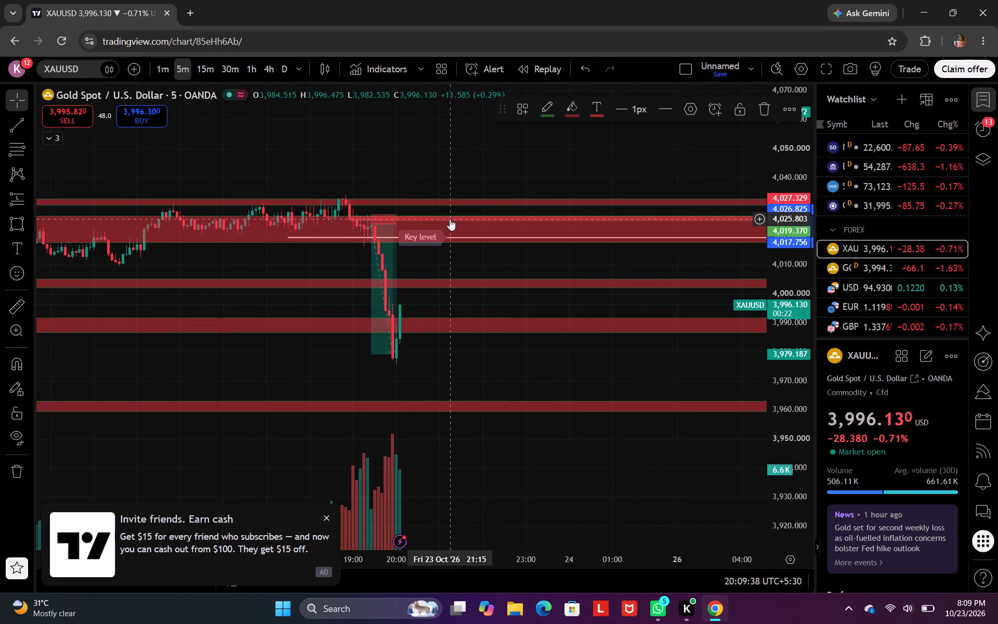
left_click(609, 171)
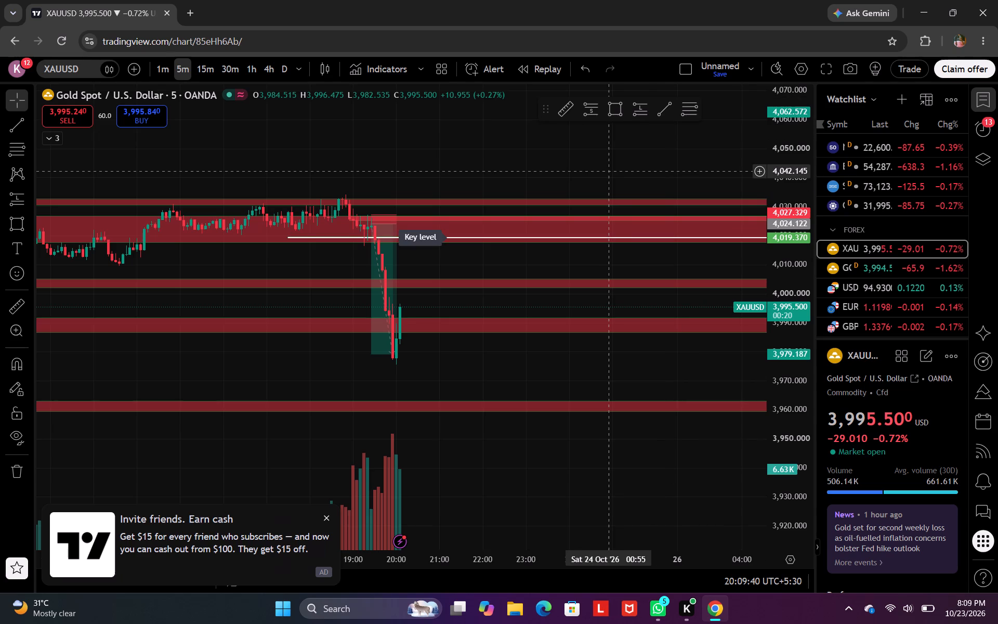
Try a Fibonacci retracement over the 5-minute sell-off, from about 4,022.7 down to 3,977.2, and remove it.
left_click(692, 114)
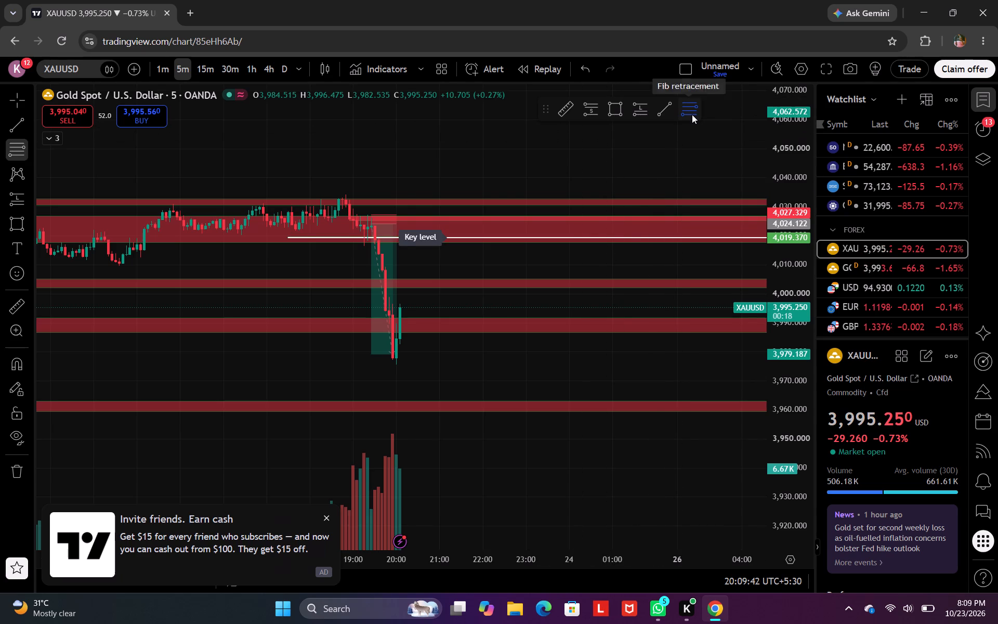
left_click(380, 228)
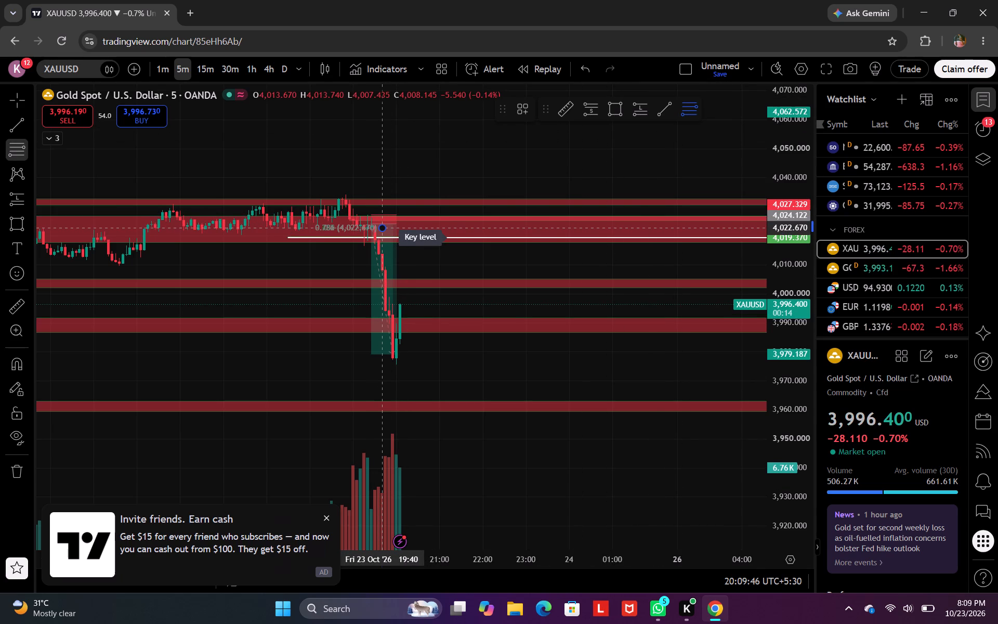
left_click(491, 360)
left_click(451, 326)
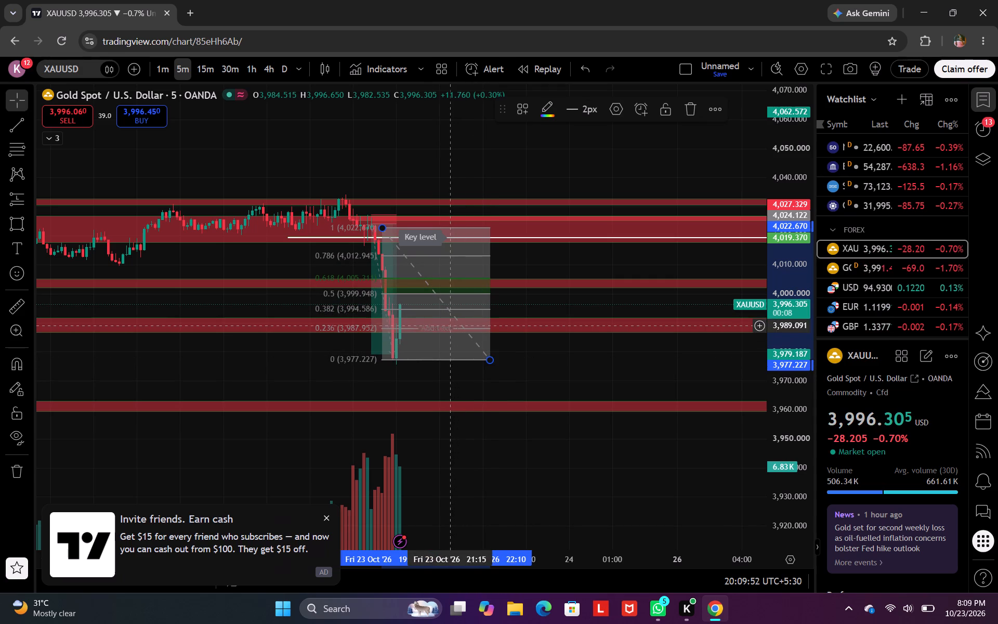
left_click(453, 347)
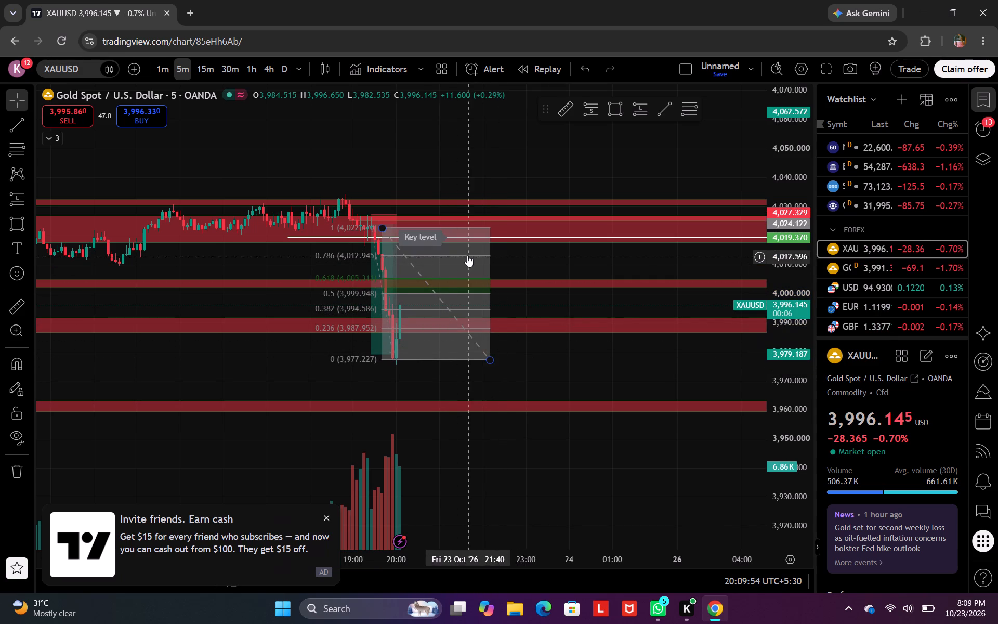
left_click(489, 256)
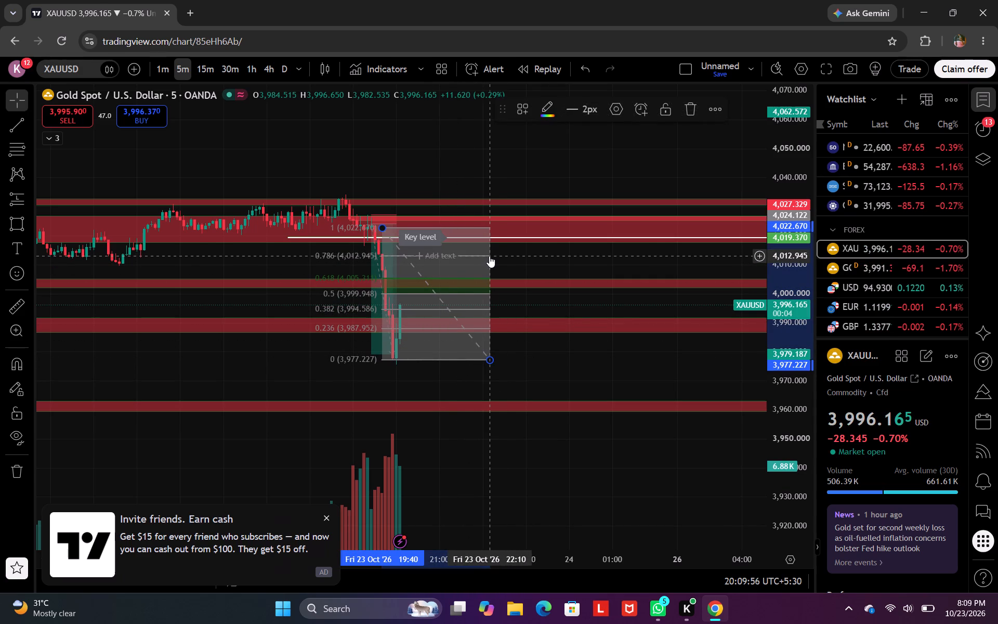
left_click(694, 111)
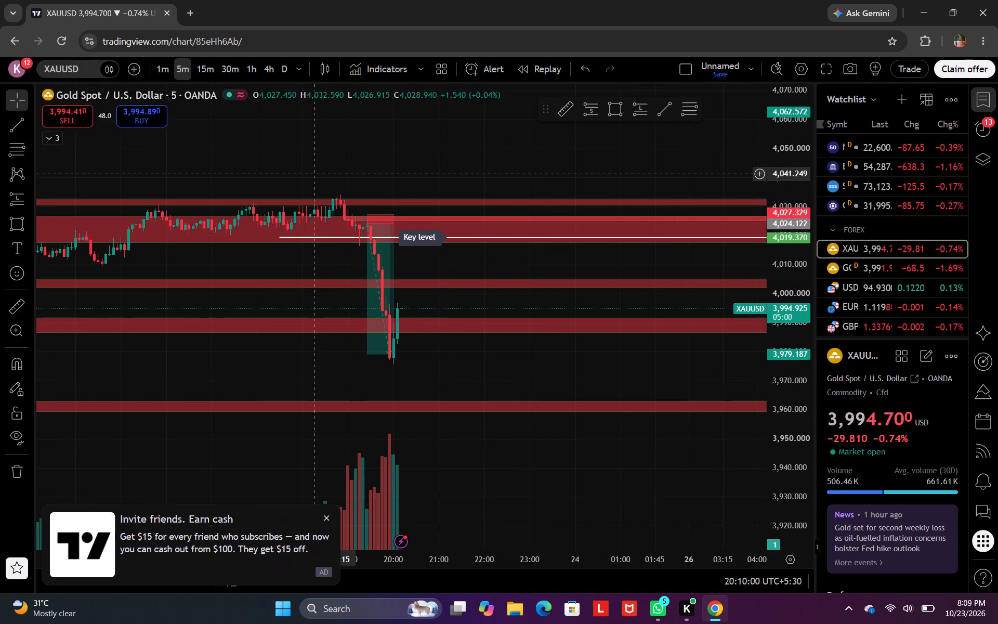
Examine the 1-minute gold chart around the short position and the latest candles, relative to the marked red zones.
left_click(165, 75)
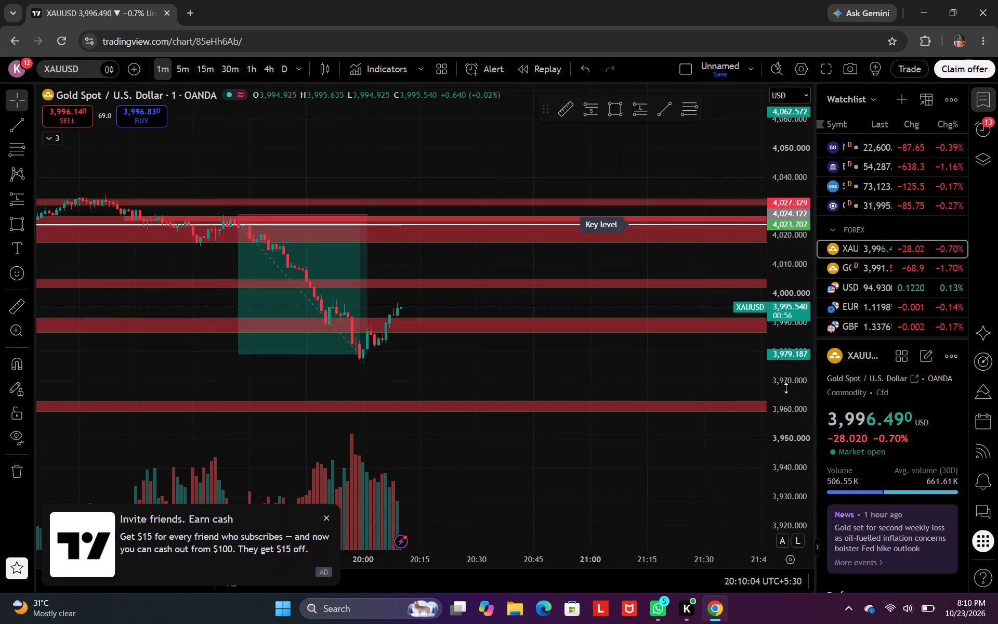
left_click_drag(796, 387, 784, 196)
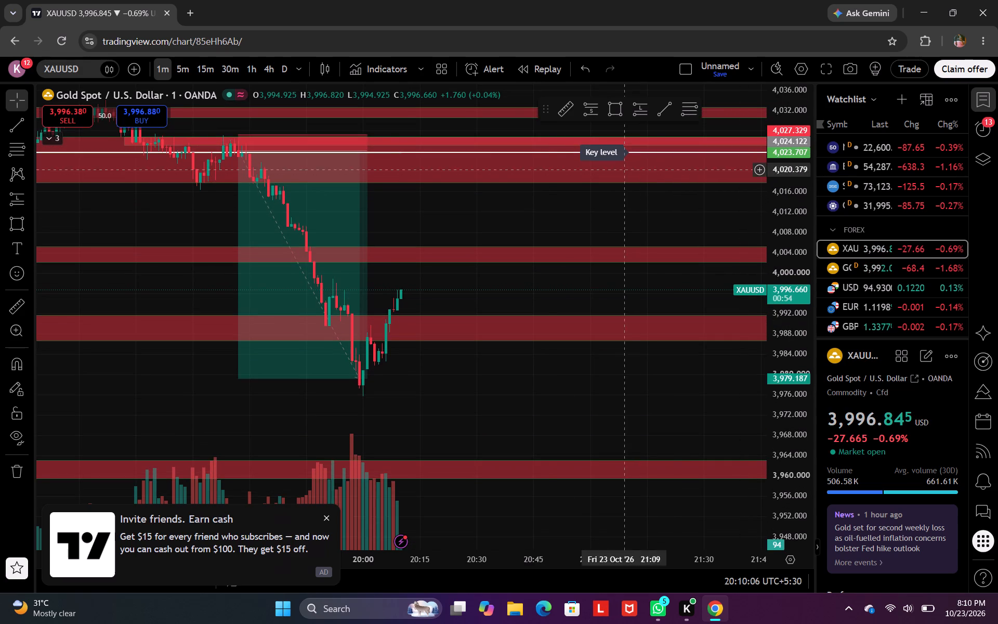
left_click_drag(474, 293, 520, 282)
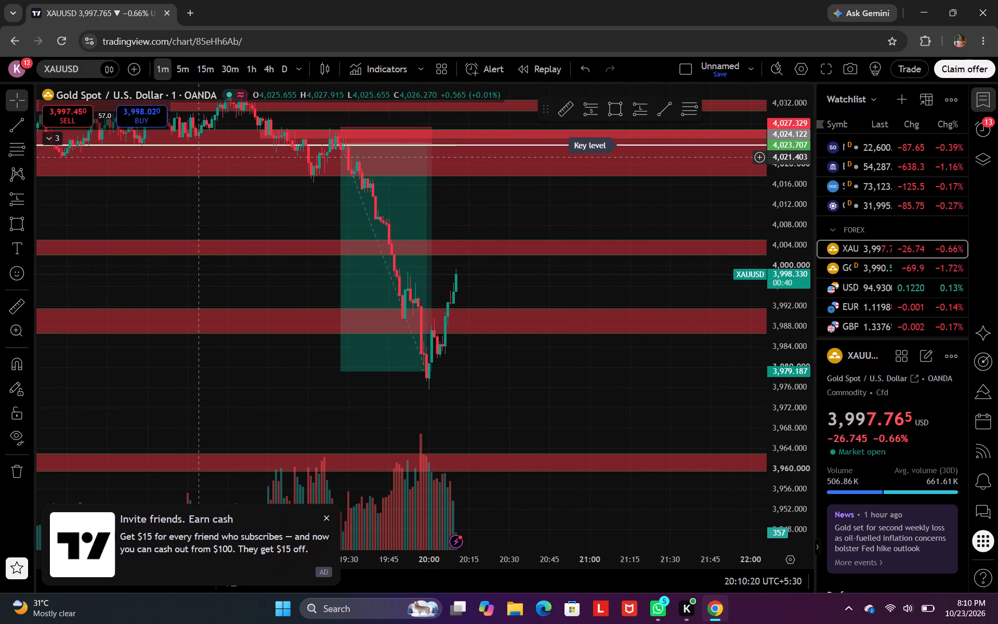
left_click(178, 68)
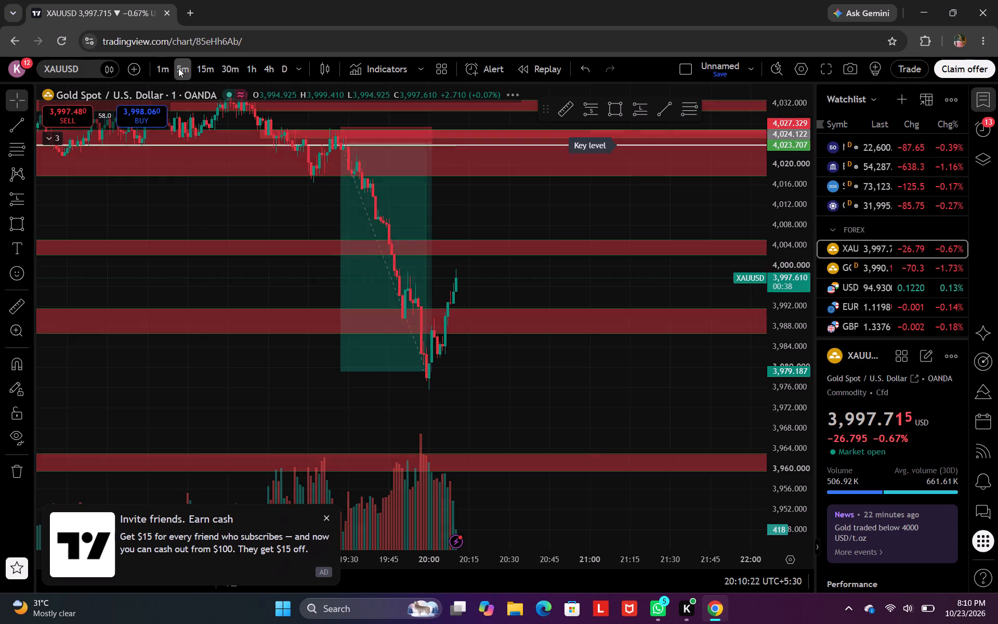
left_click(158, 68)
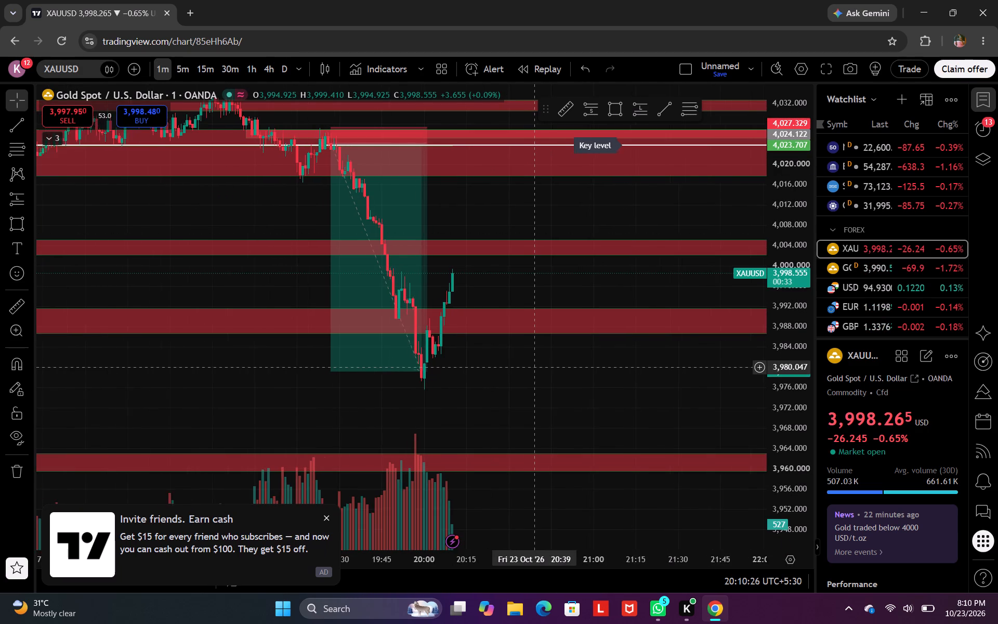
scroll(534, 367, "left", 1)
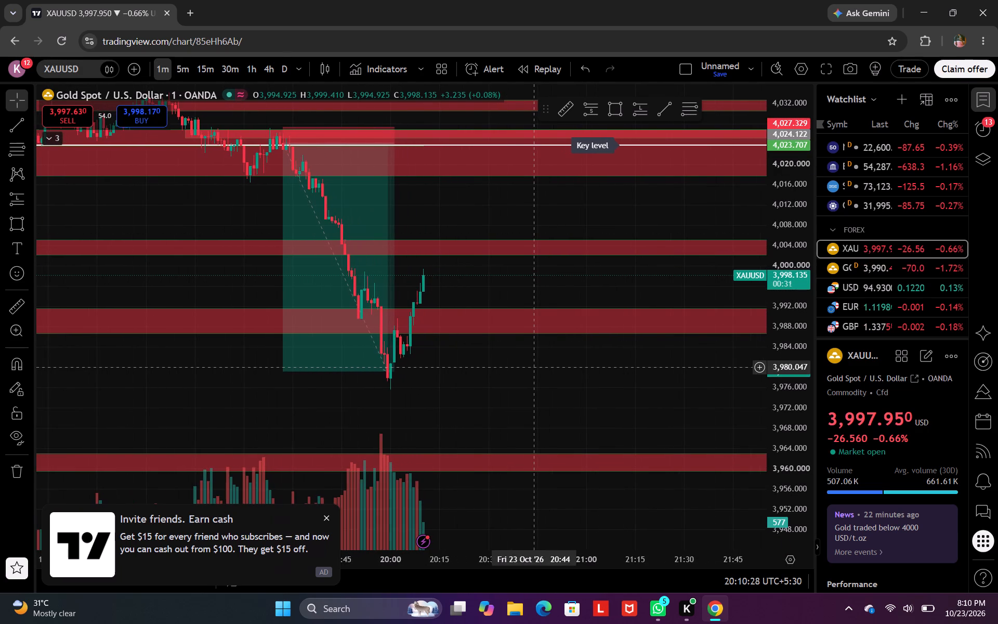
Browse the XAUUSD news list and open the Trading Economics story "Gold traded below 4000 USD/t.oz".
left_click(868, 542)
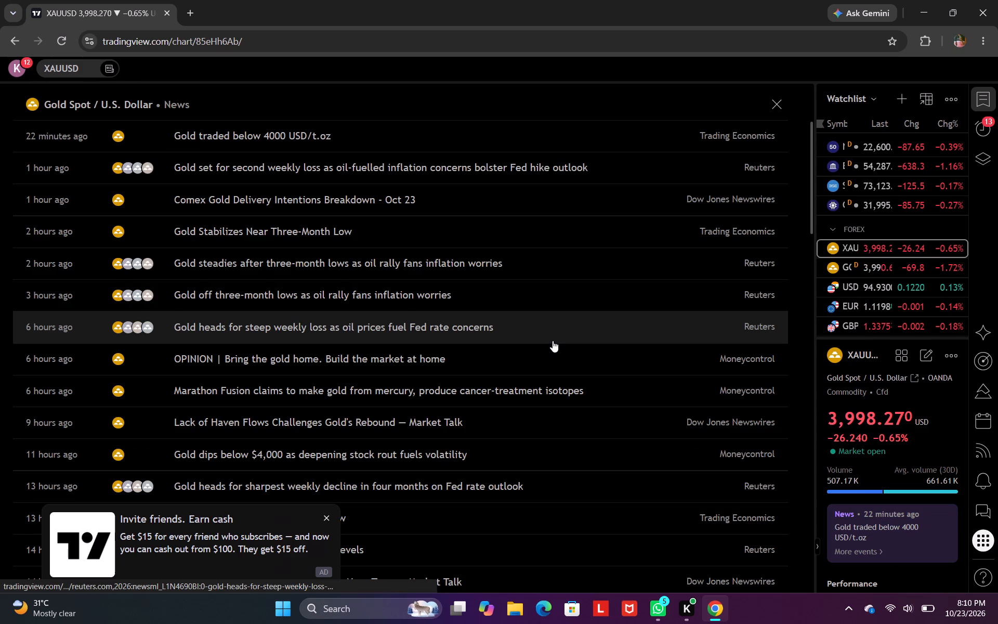
scroll(441, 382, "down", 1)
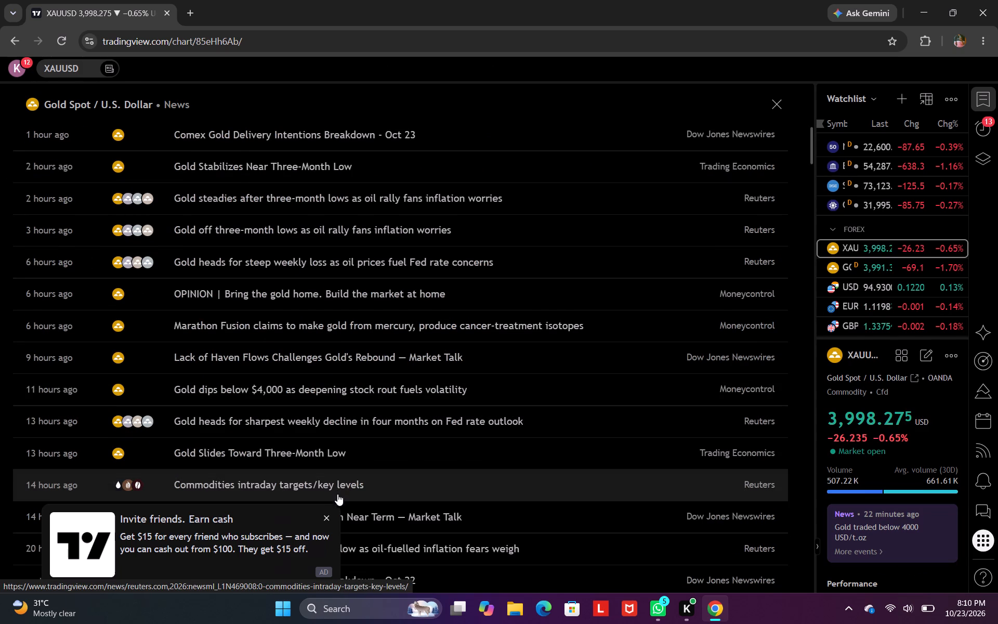
left_click(327, 520)
scroll(432, 419, "up", 6)
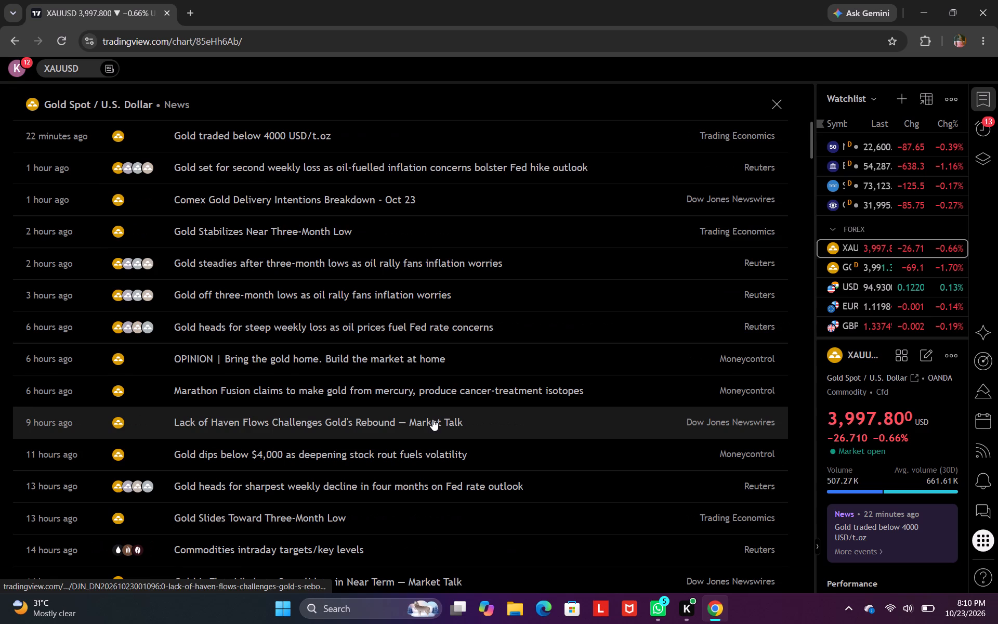
left_click(245, 133)
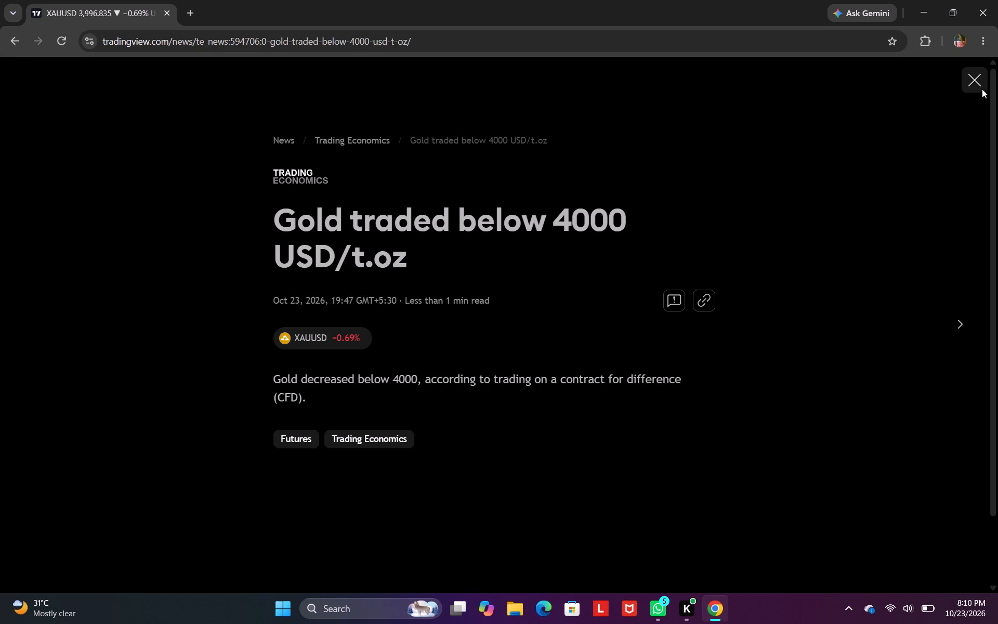
Close the gold news story and the XAUUSD news list to return to the 1-minute chart.
left_click(969, 82)
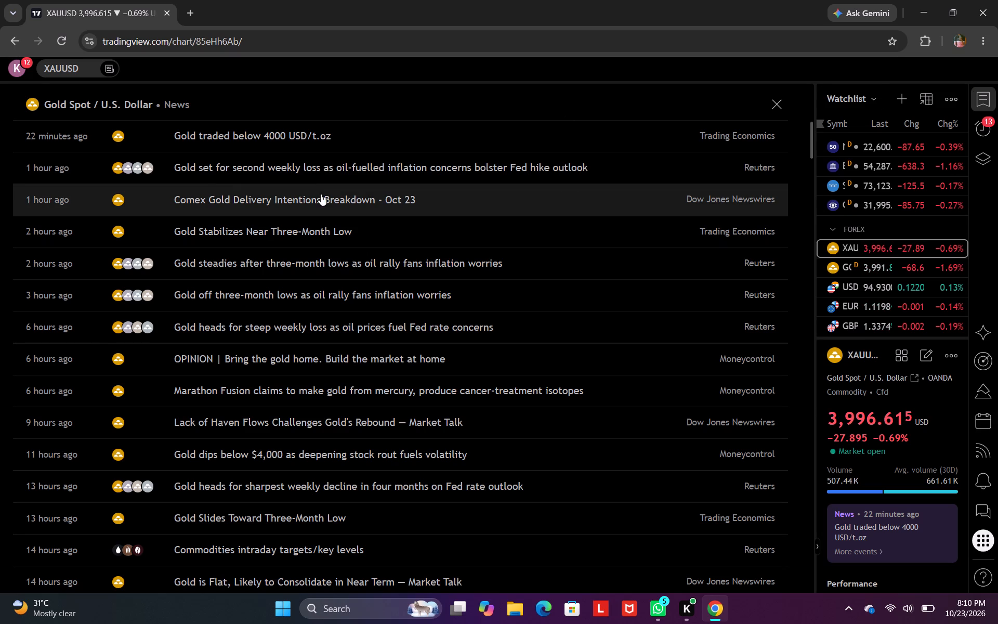
left_click(9, 37)
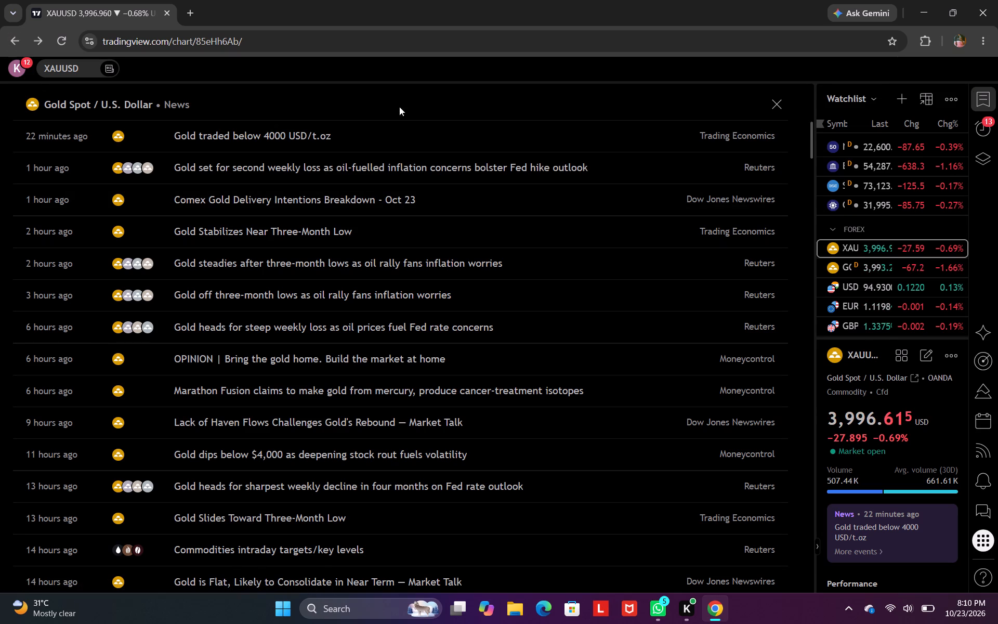
left_click(778, 106)
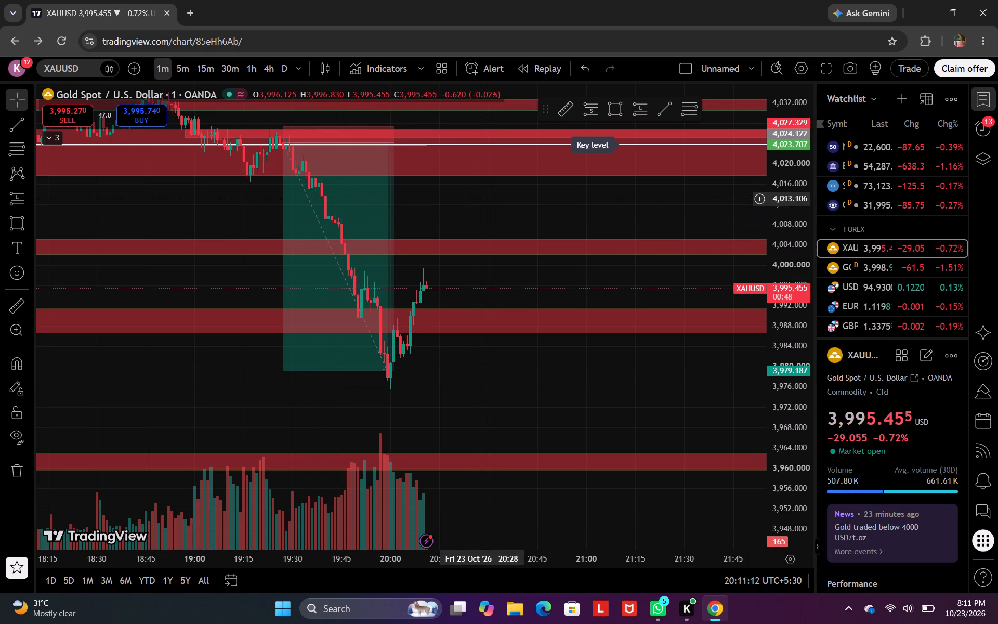
Search the web for "forex factory" in a new browser tab.
left_click(191, 7)
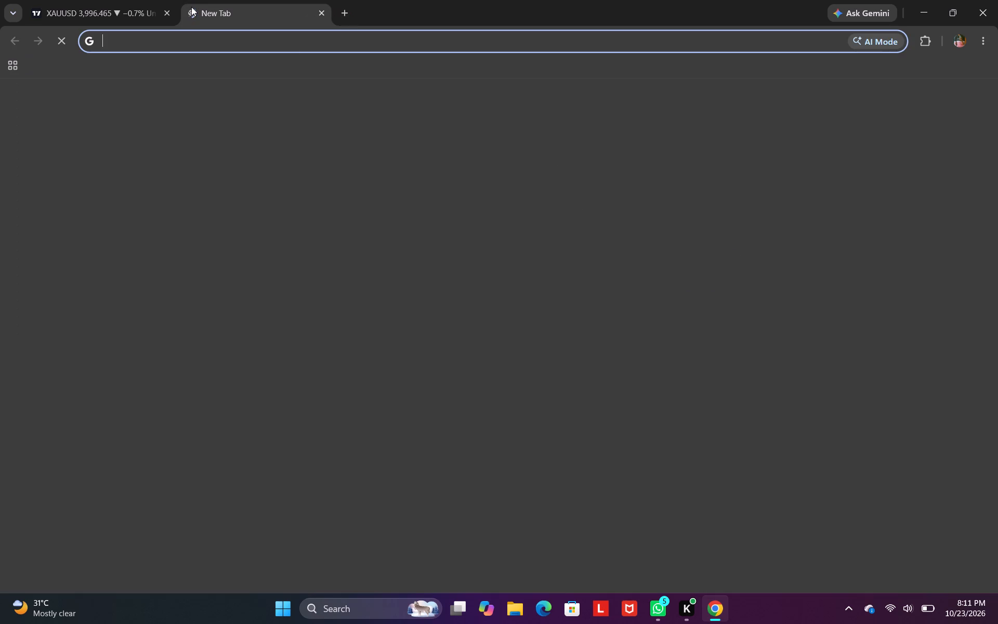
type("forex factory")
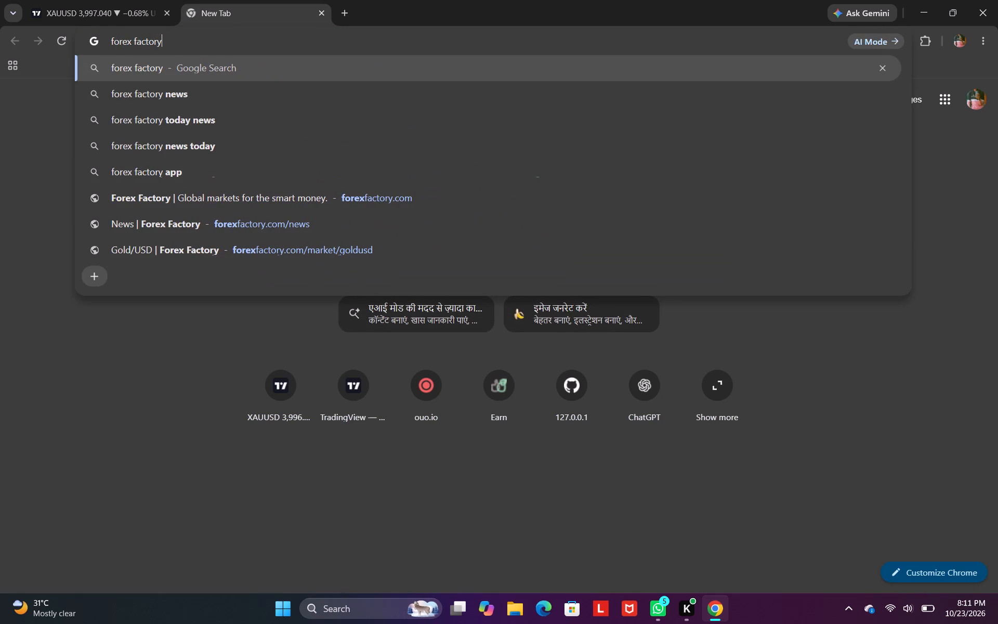
Search Google for "forex factory" in a new browser tab and open the Forex Factory home page.
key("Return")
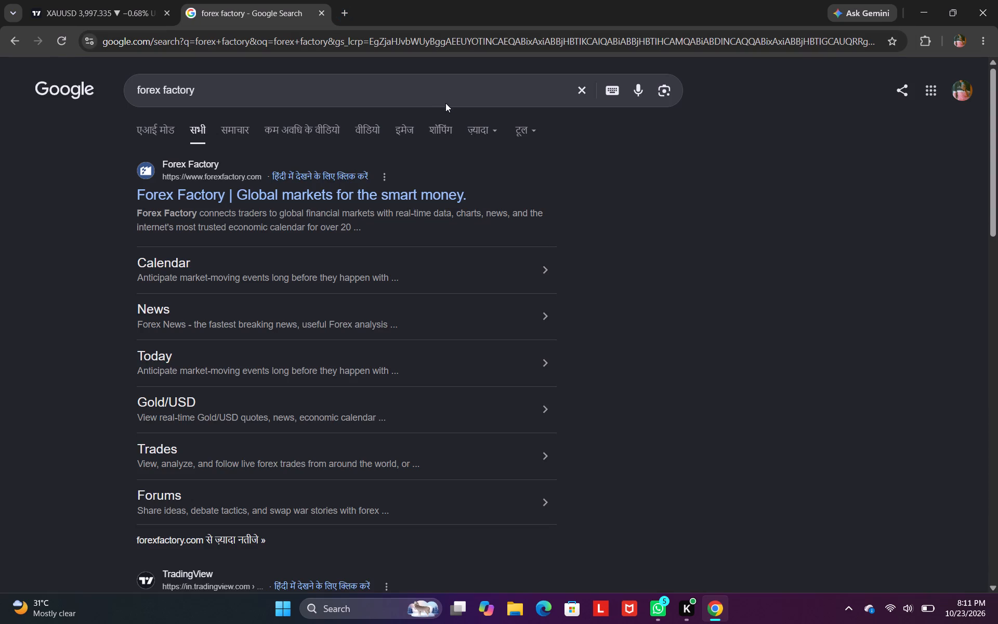
left_click(250, 192)
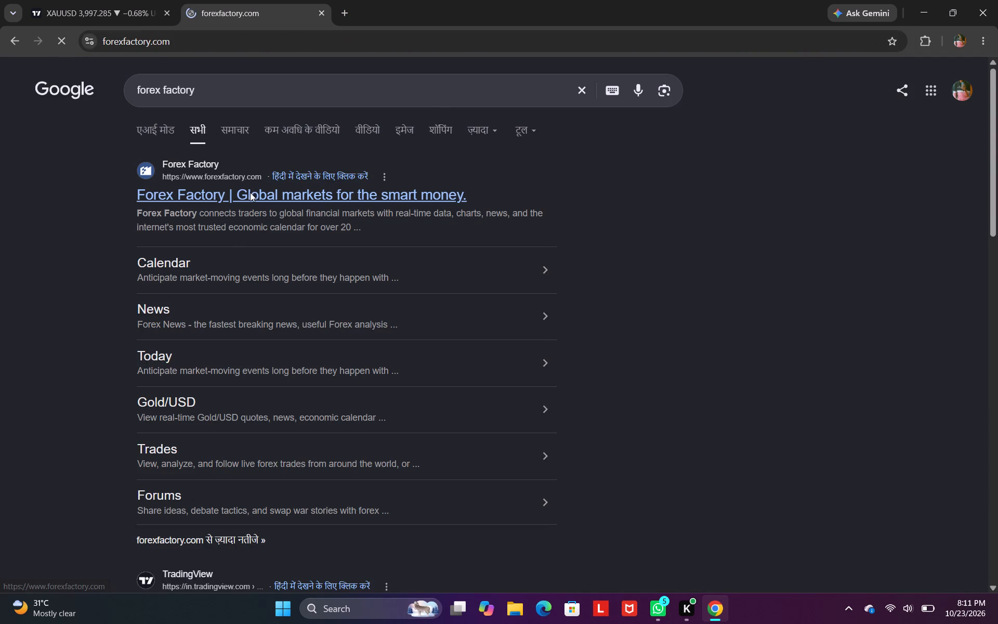
left_click(106, 0)
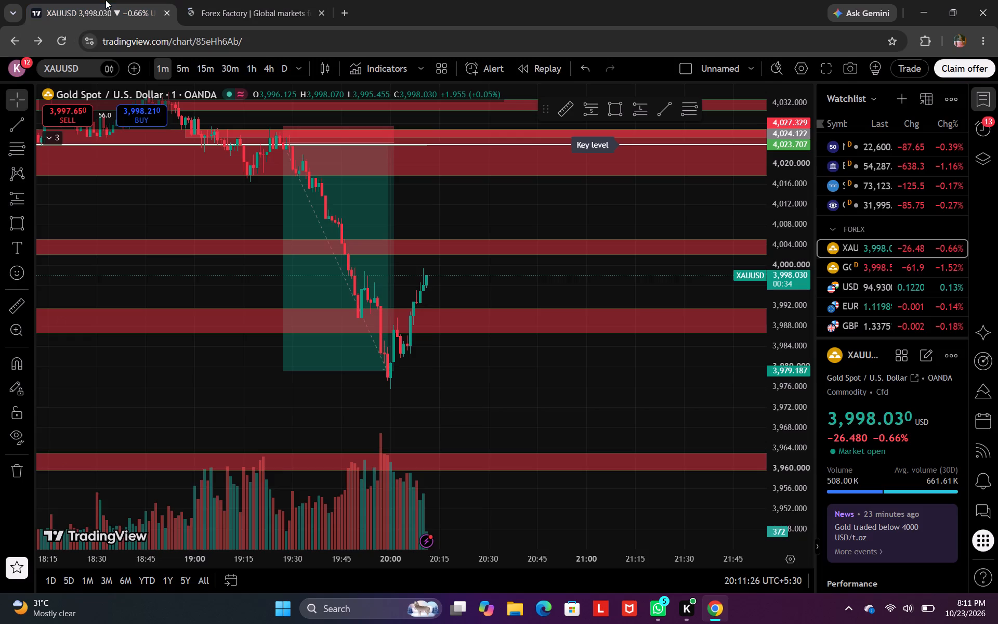
left_click(200, 0)
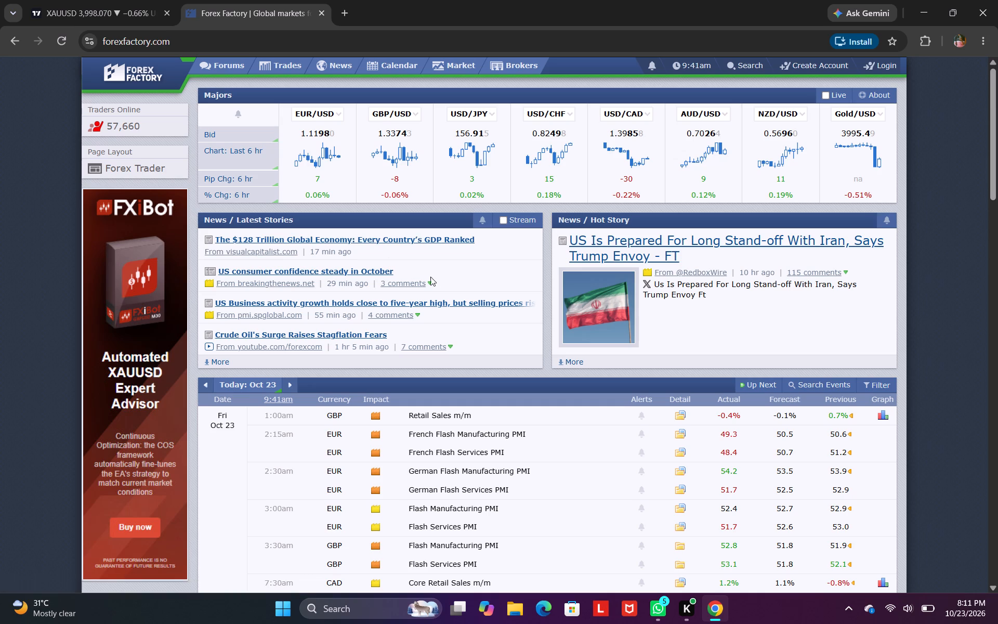
Review Forex Factory's Oct 23 economic calendar and compare it with the 1-minute gold chart.
scroll(588, 288, "right", 1)
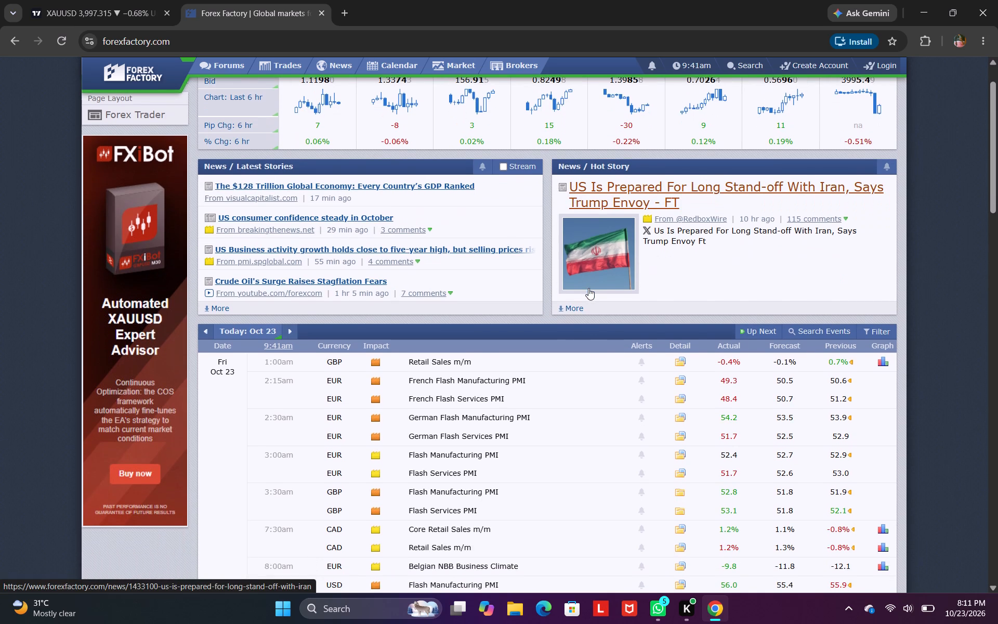
scroll(588, 288, "down", 4)
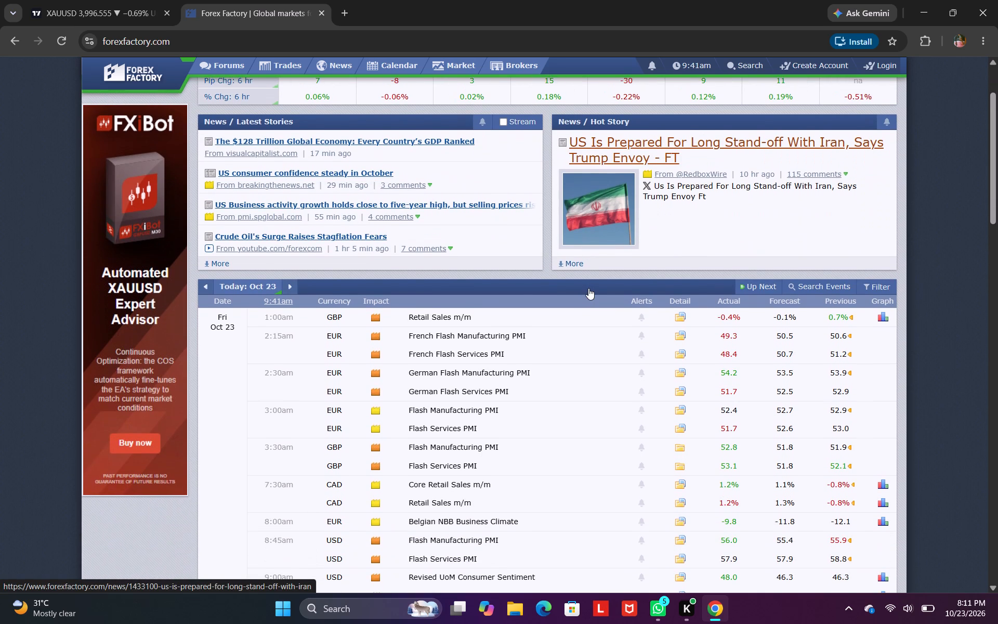
scroll(588, 288, "down", 2)
scroll(588, 288, "up", 1)
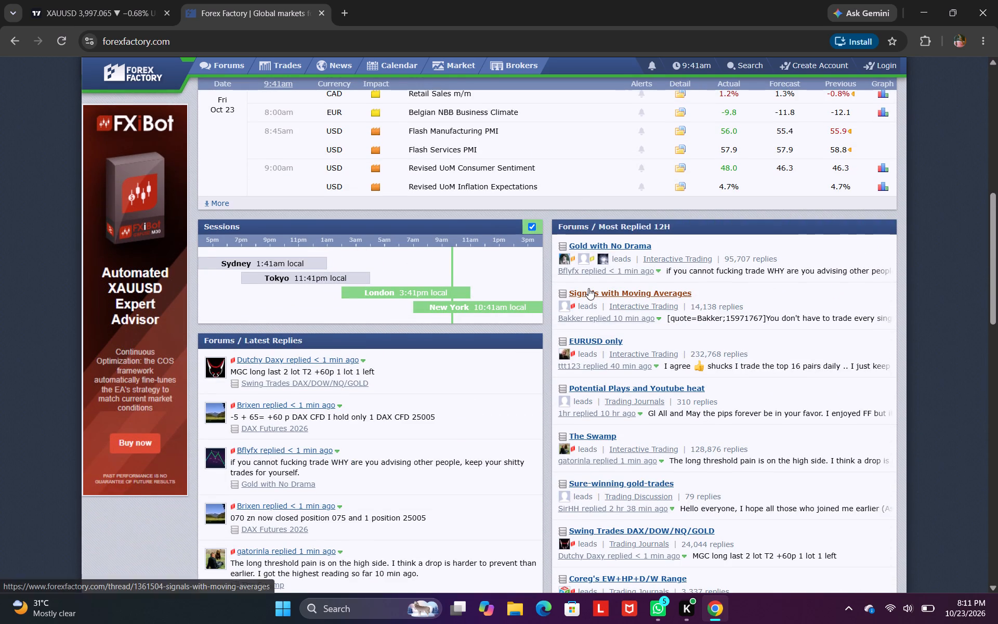
scroll(588, 288, "up", 2)
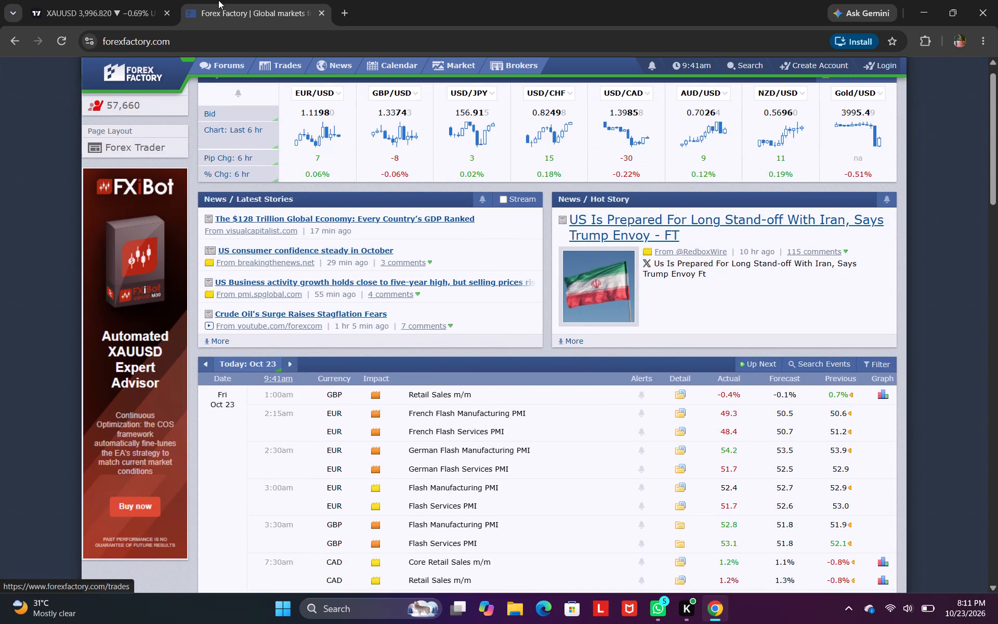
left_click(71, 0)
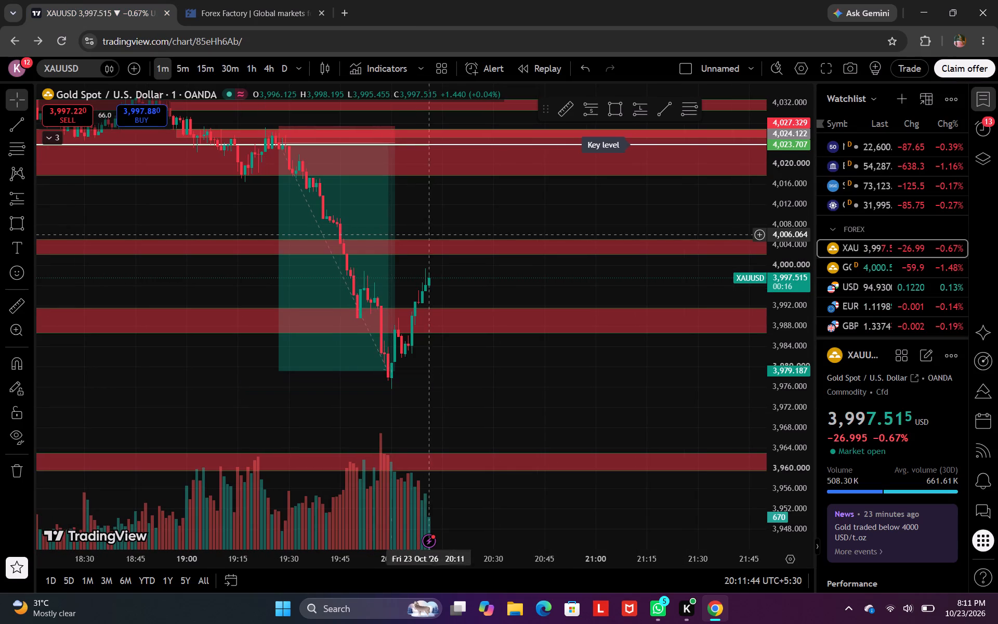
left_click(251, 0)
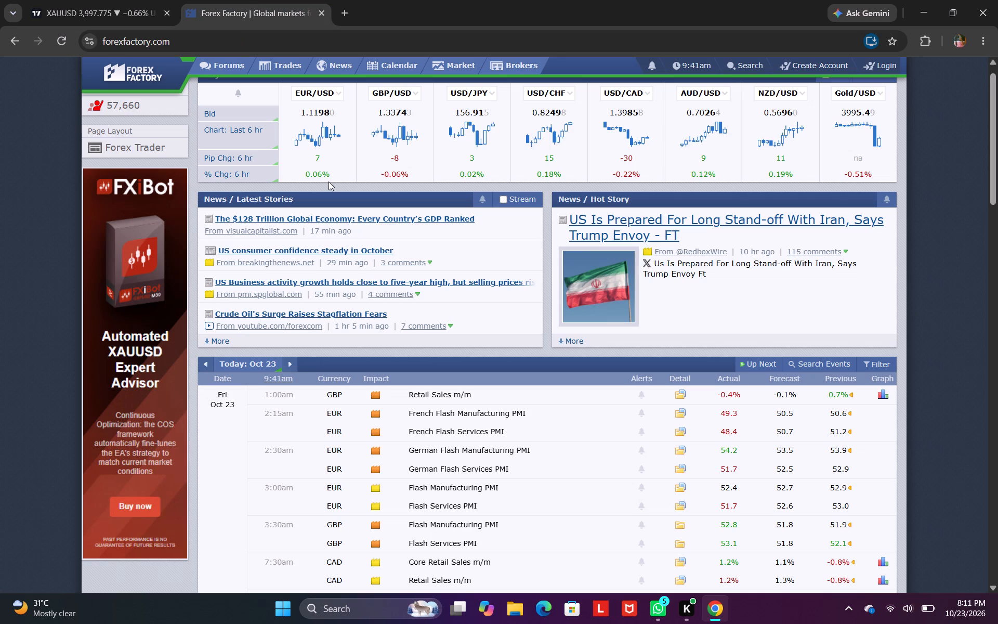
left_click(113, 0)
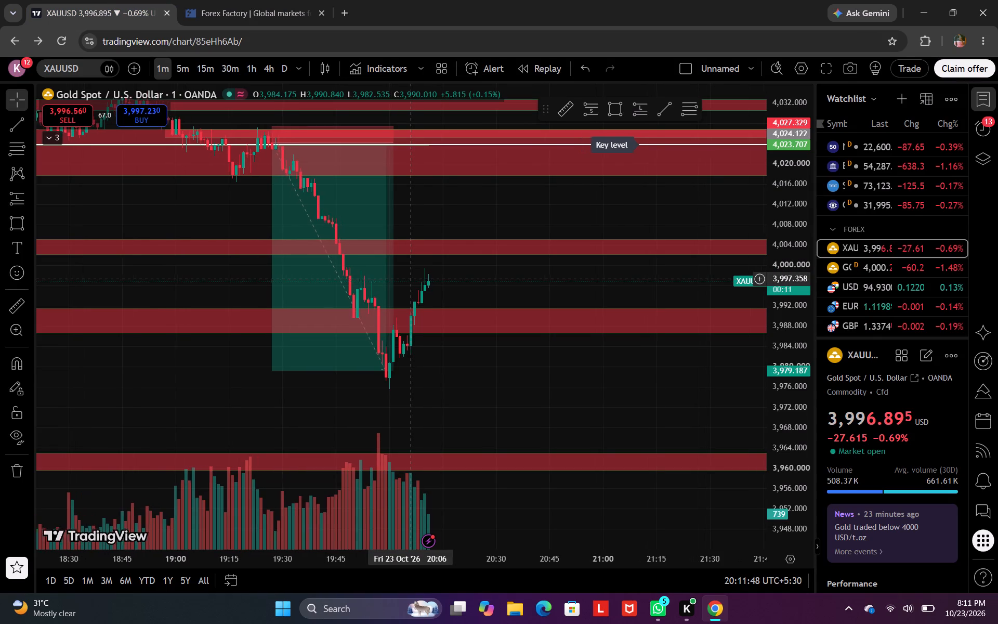
Review Forex Factory's latest stories and today's events, and open the story "The $128 Trillion Global Economy: Every Country's GDP Ranked".
left_click(215, 0)
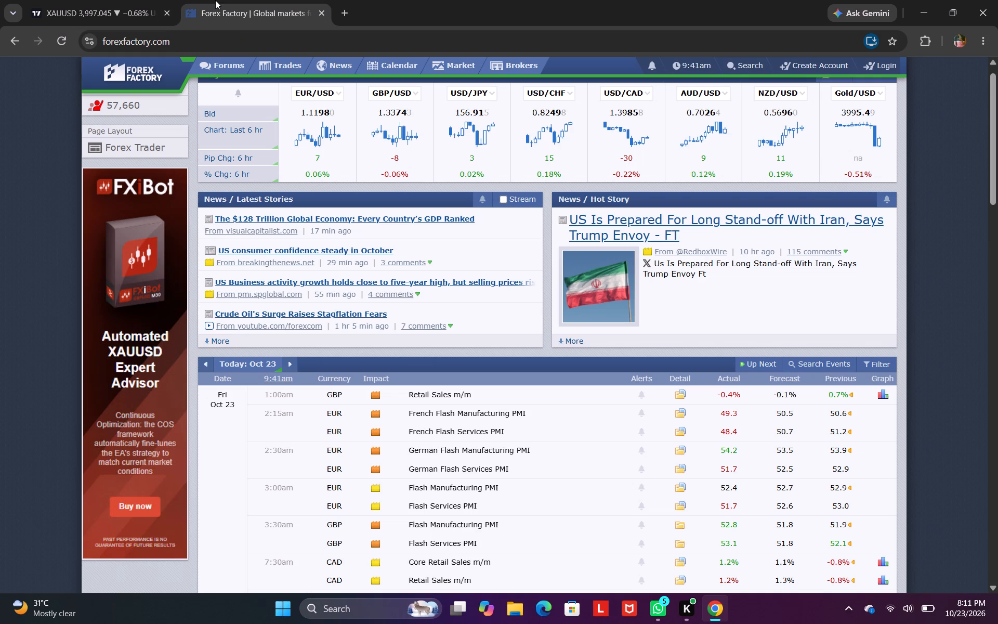
scroll(415, 278, "down", 1)
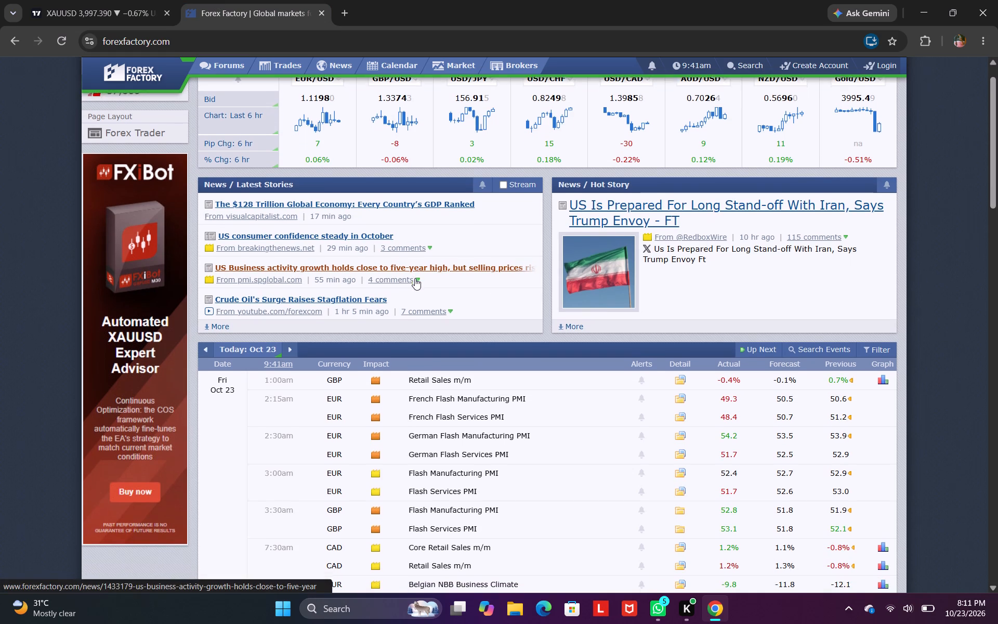
scroll(415, 278, "down", 1)
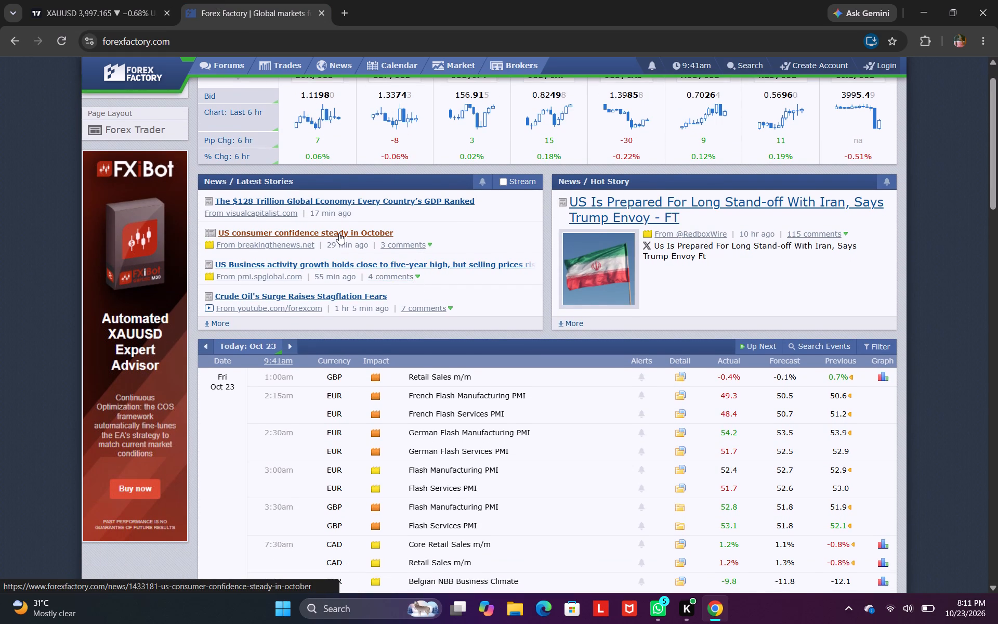
scroll(339, 233, "up", 1)
scroll(339, 233, "down", 2)
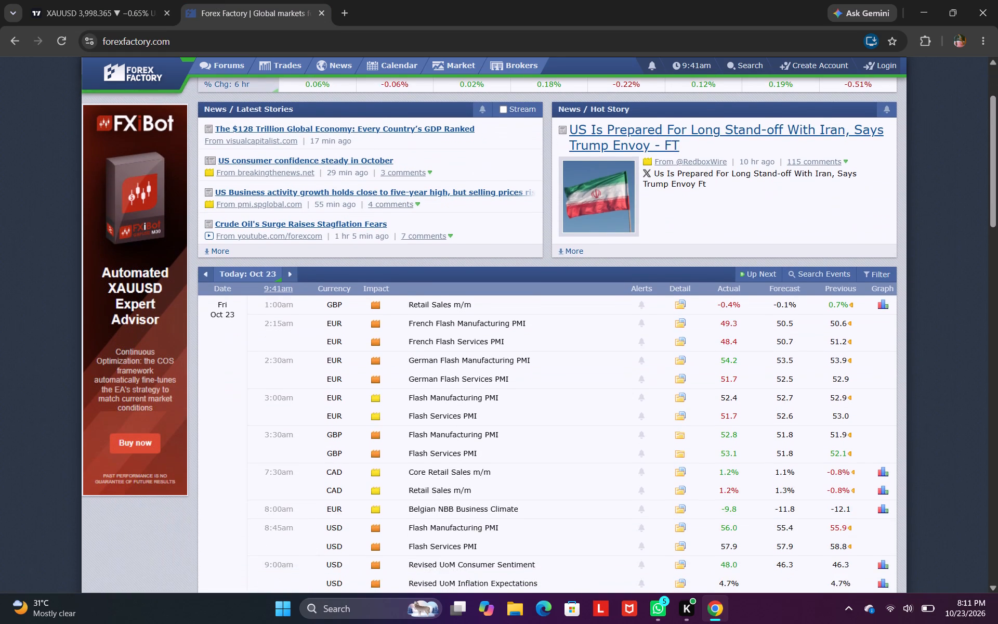
scroll(339, 233, "down", 1)
scroll(339, 233, "up", 2)
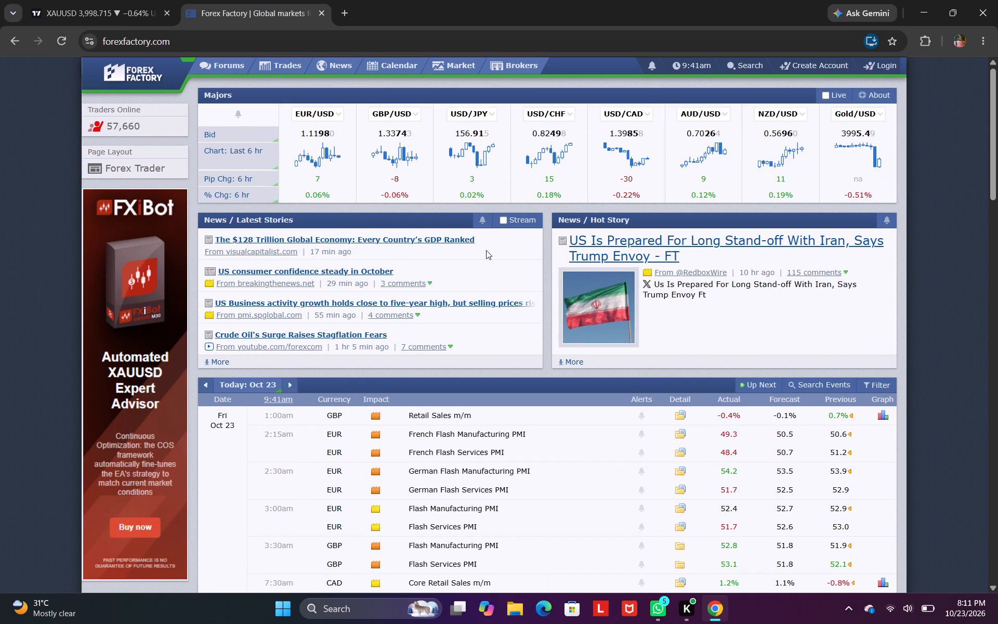
left_click(365, 236)
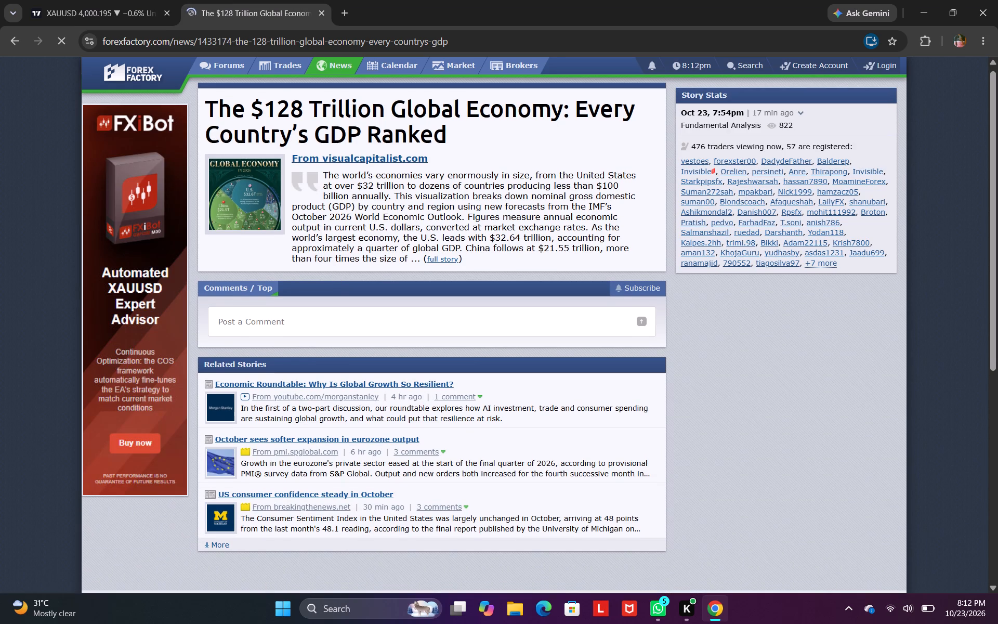
Return to the 1-minute gold chart and examine the latest candles against the red zones at different price scales.
left_click(73, 0)
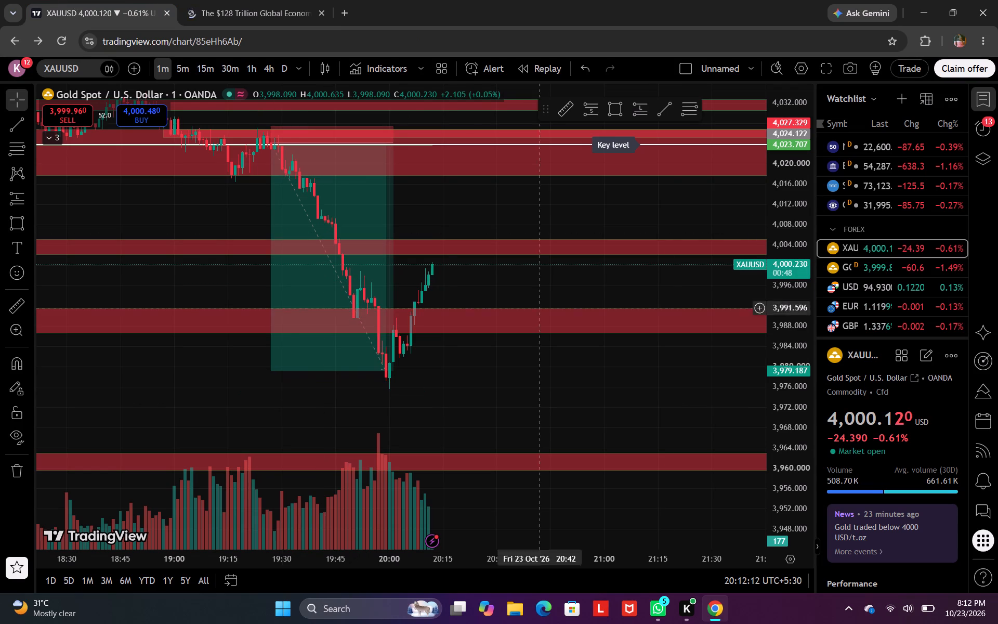
left_click_drag(778, 421, 747, 319)
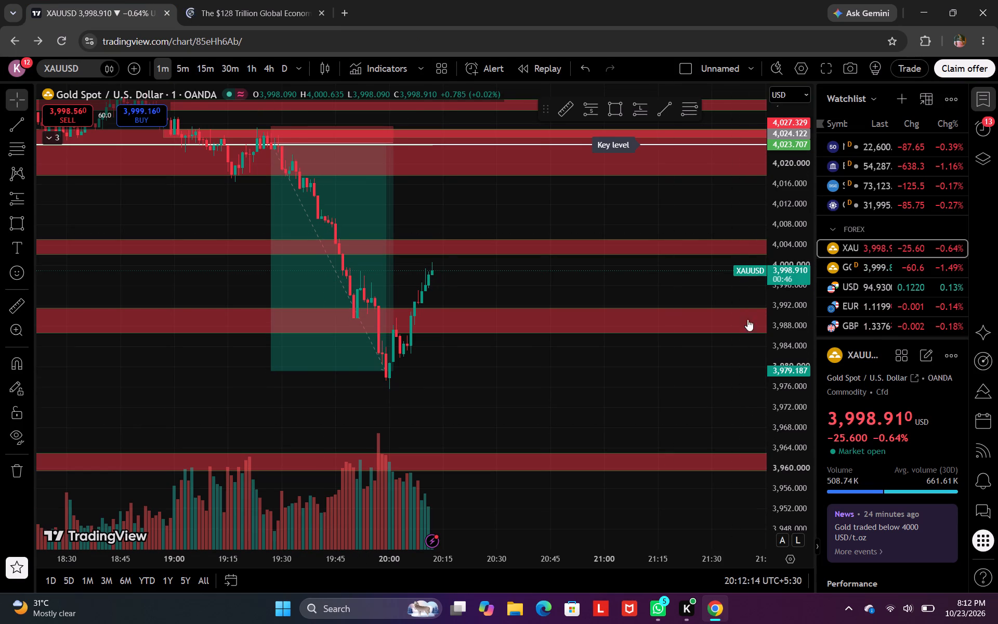
left_click_drag(747, 319, 729, 246)
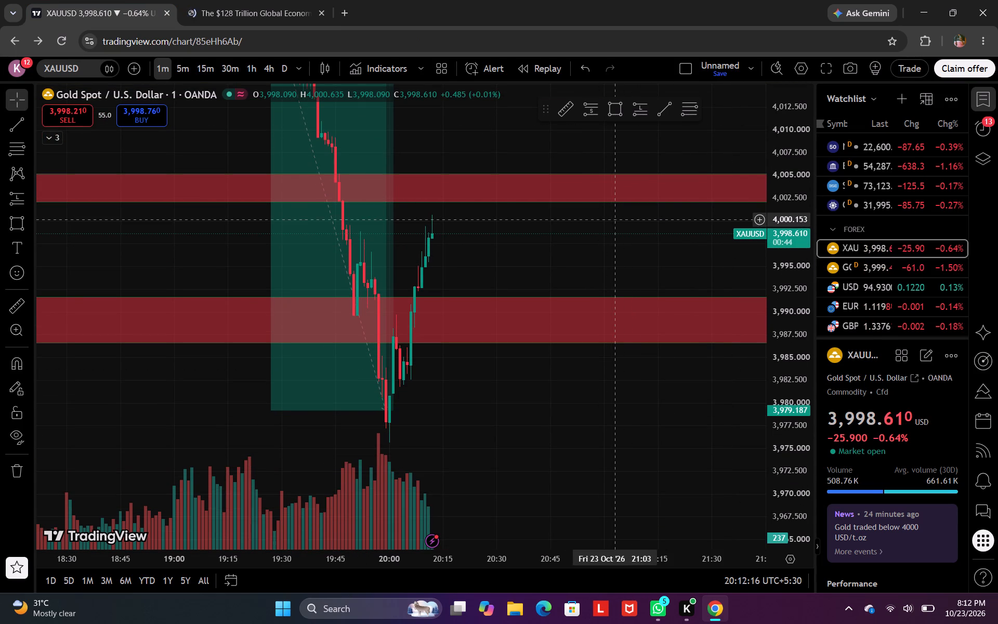
left_click_drag(777, 190, 783, 367)
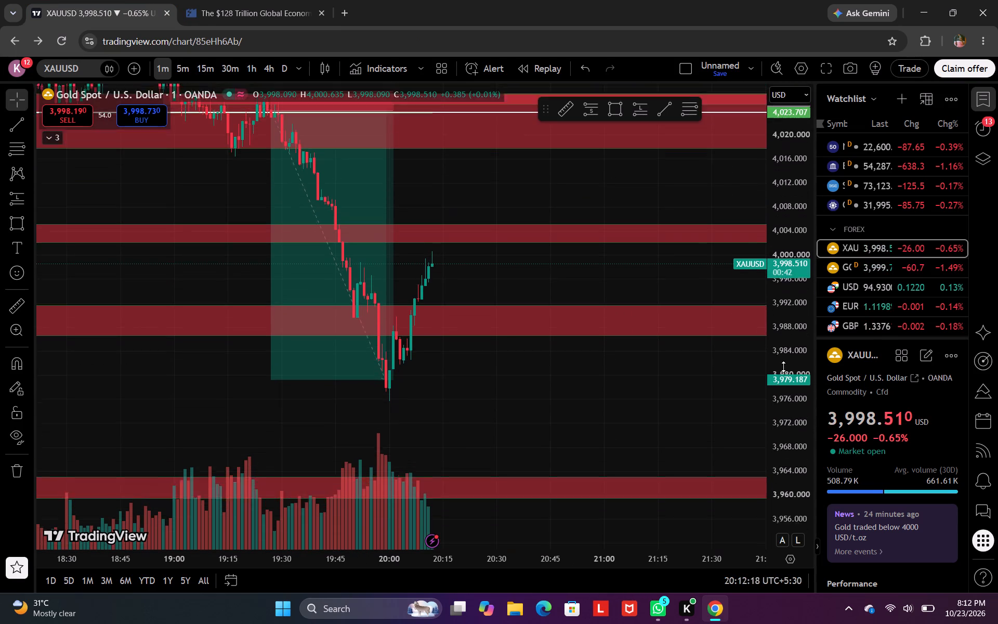